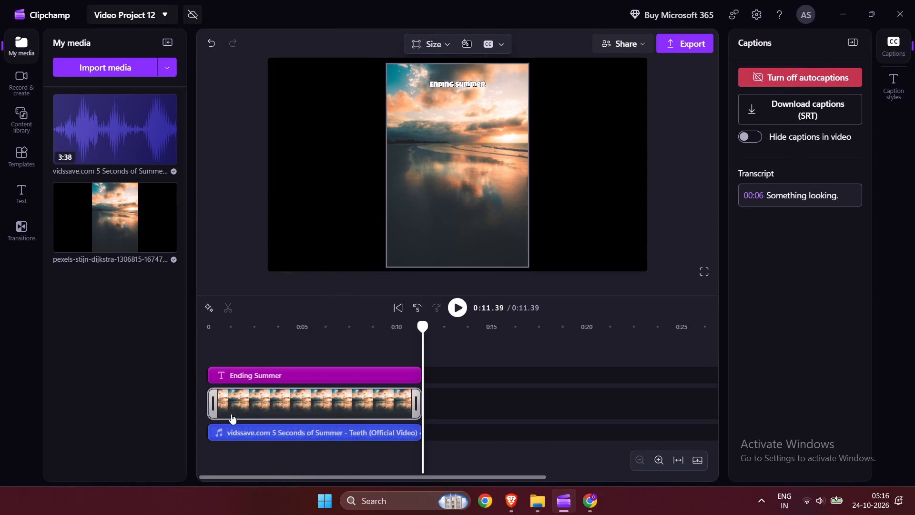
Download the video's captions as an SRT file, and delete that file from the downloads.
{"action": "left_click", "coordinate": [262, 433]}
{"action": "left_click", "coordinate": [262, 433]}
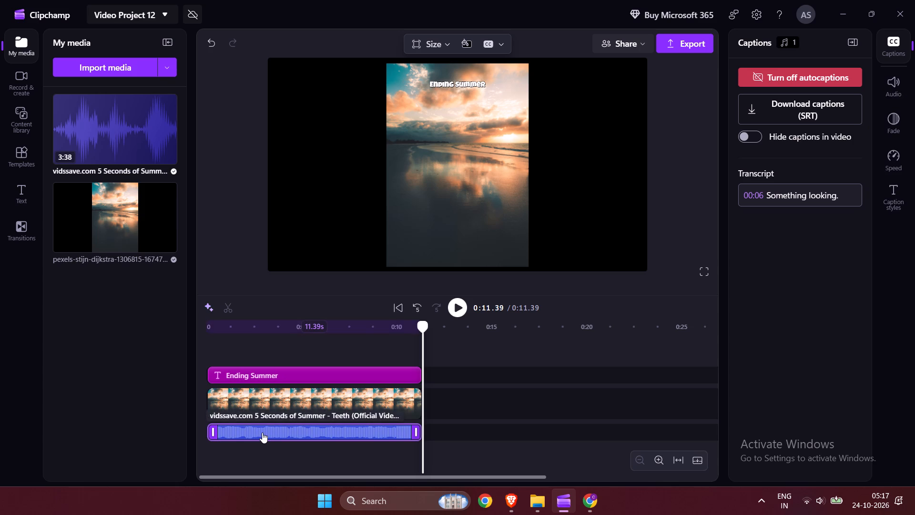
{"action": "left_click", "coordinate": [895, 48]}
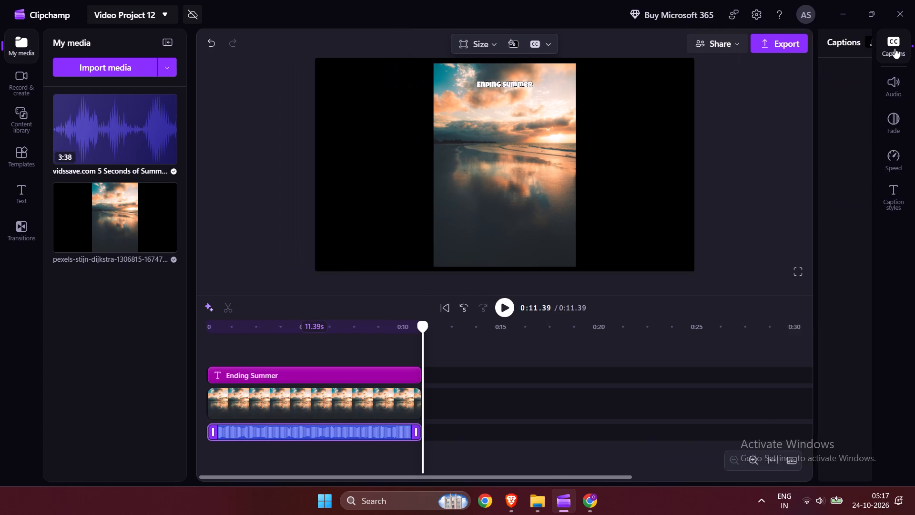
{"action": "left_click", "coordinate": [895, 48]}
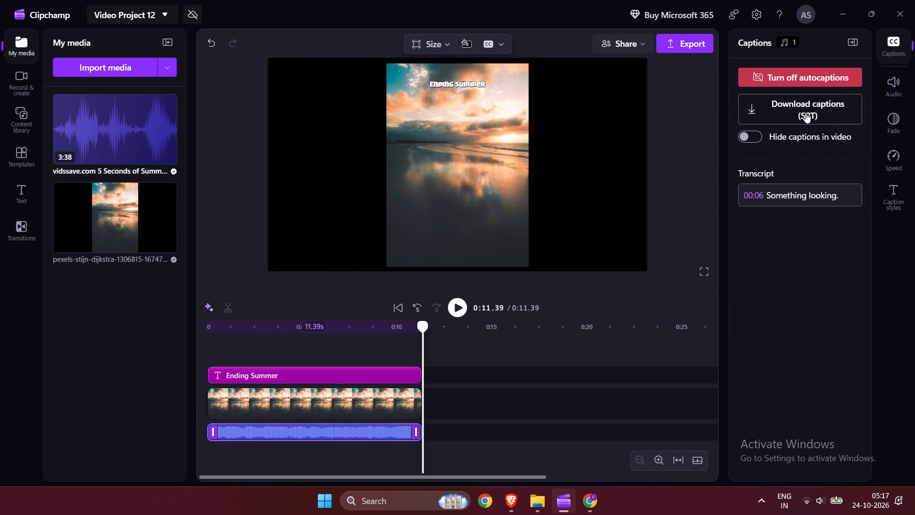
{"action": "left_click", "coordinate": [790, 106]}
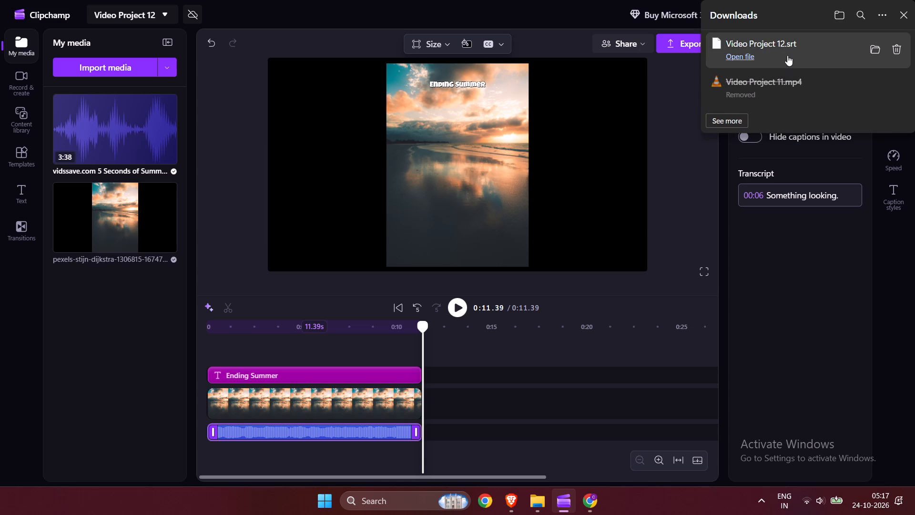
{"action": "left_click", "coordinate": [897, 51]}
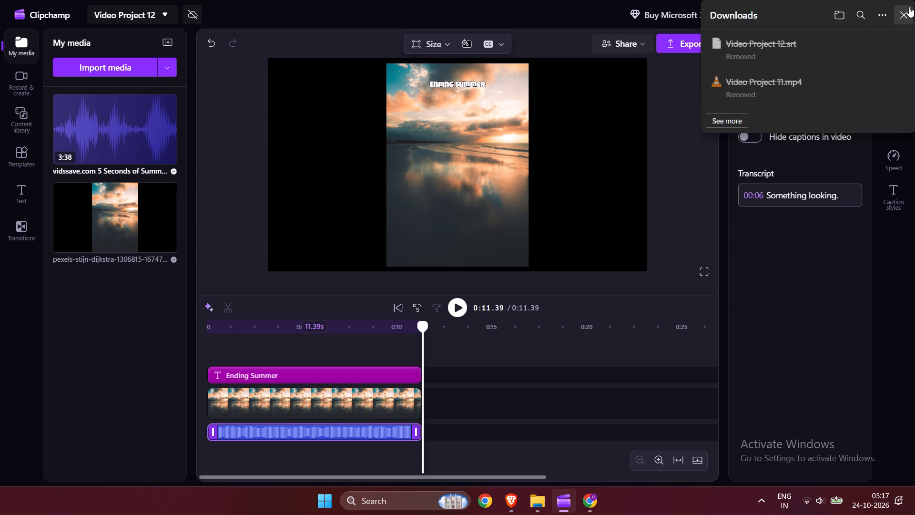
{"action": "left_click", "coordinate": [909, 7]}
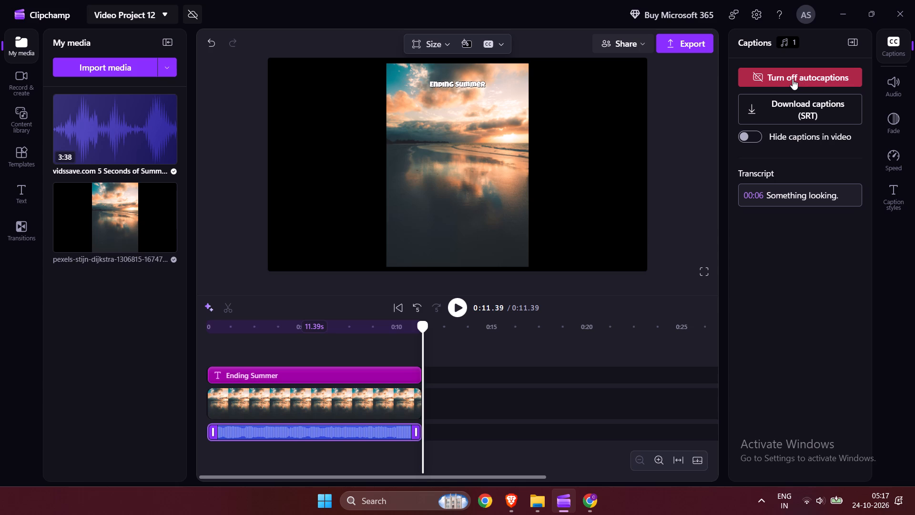
Inspect the words of the 00:06 caption in the transcript against the video preview.
{"action": "left_click", "coordinate": [785, 41]}
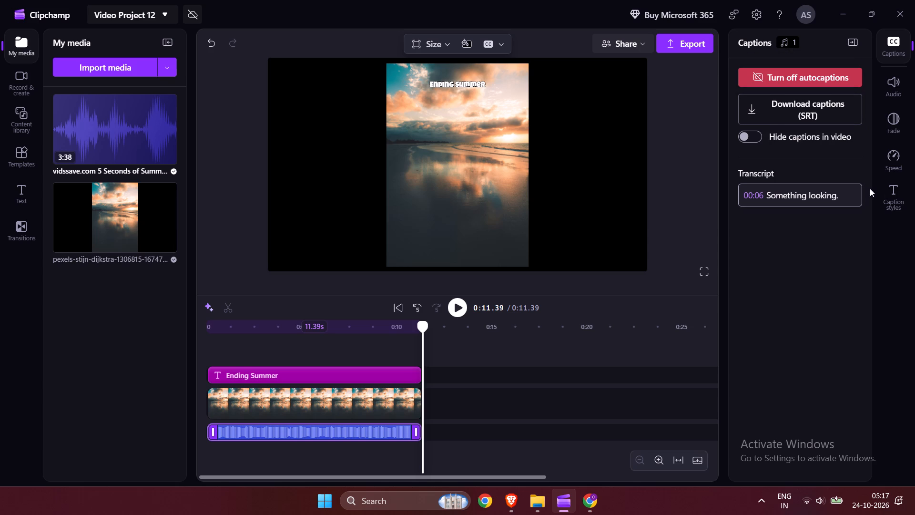
{"action": "left_click", "coordinate": [783, 199]}
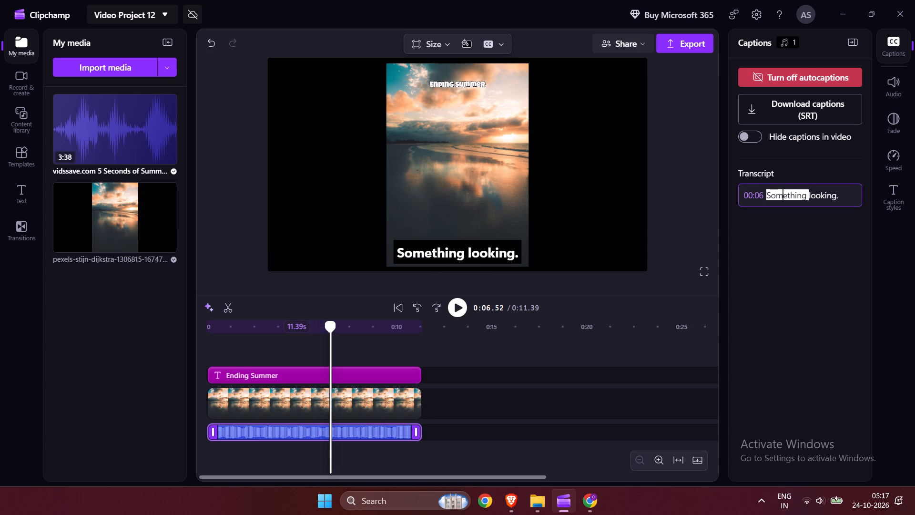
{"action": "left_click", "coordinate": [799, 234]}
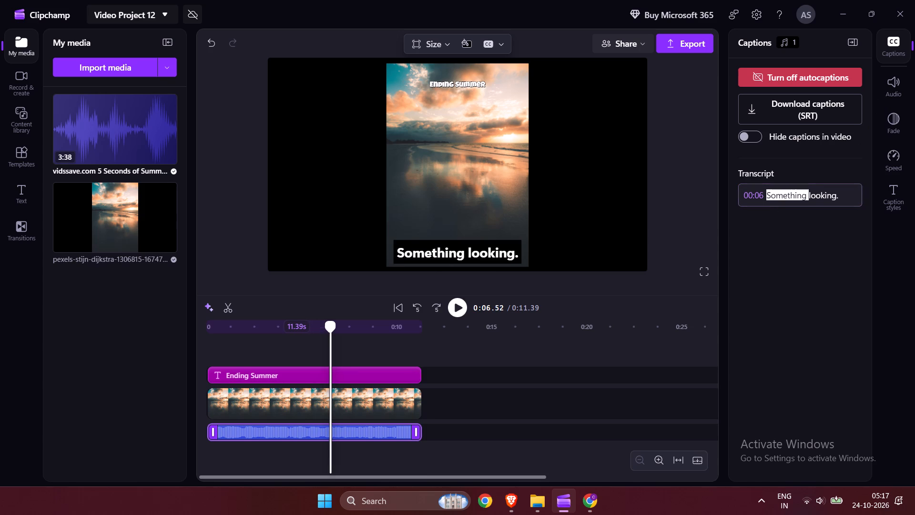
{"action": "left_click", "coordinate": [764, 199]}
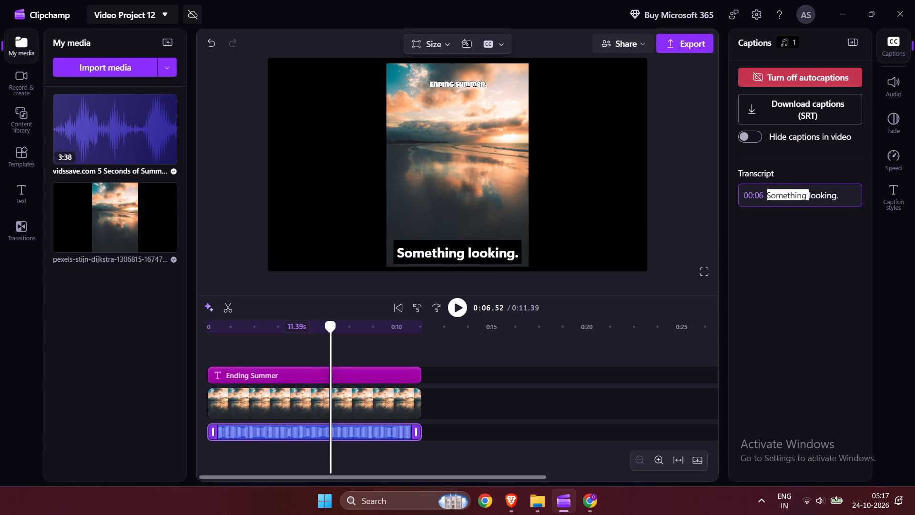
{"action": "left_click", "coordinate": [845, 196]}
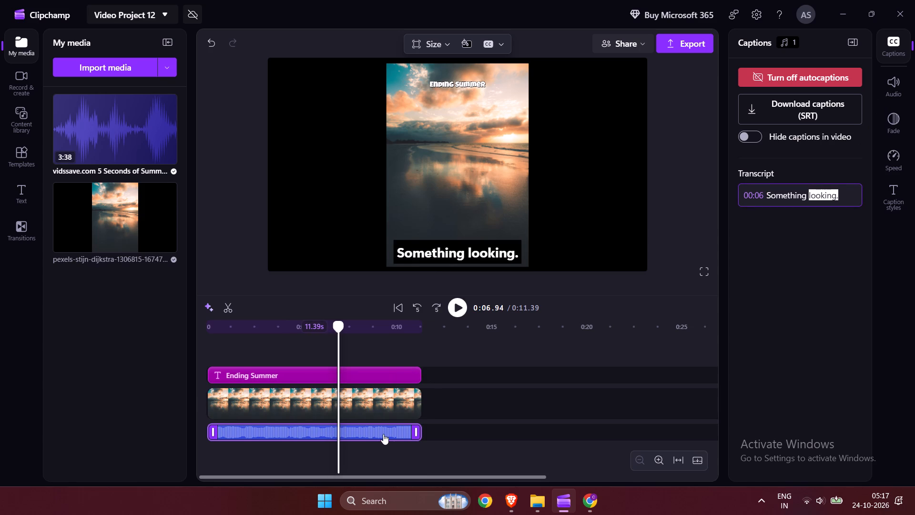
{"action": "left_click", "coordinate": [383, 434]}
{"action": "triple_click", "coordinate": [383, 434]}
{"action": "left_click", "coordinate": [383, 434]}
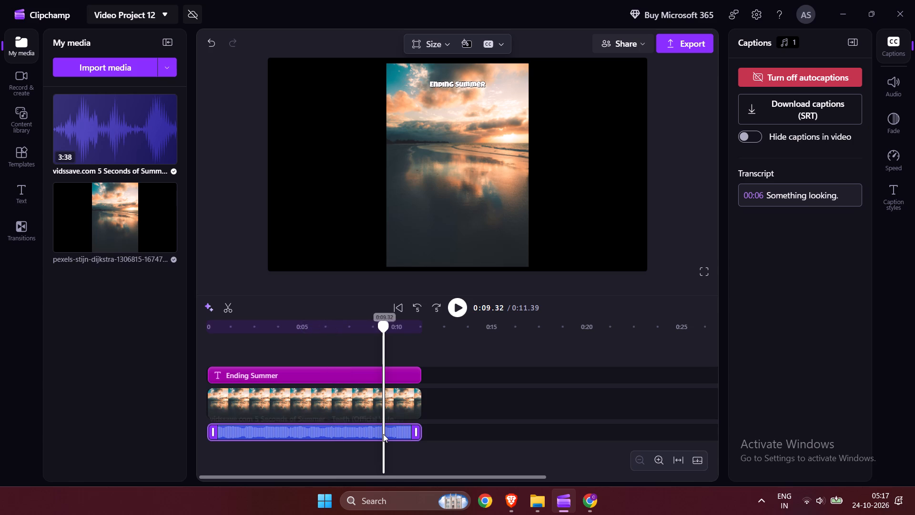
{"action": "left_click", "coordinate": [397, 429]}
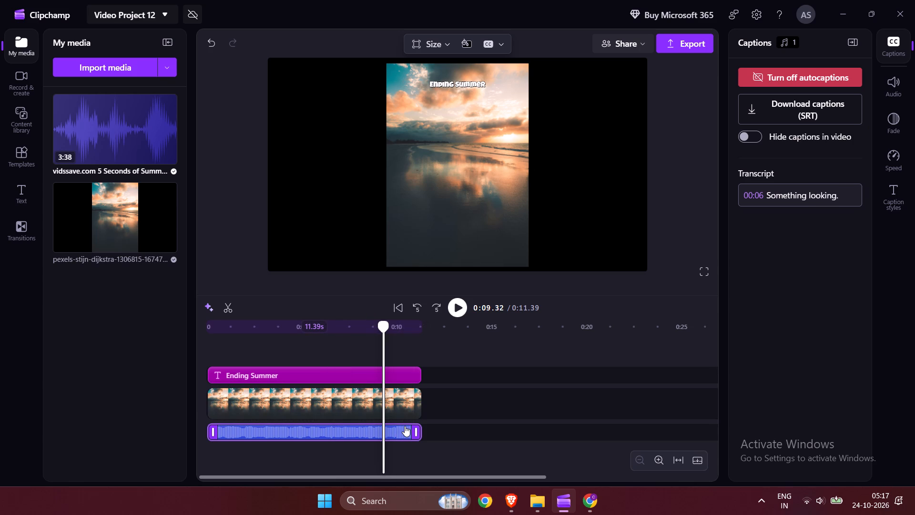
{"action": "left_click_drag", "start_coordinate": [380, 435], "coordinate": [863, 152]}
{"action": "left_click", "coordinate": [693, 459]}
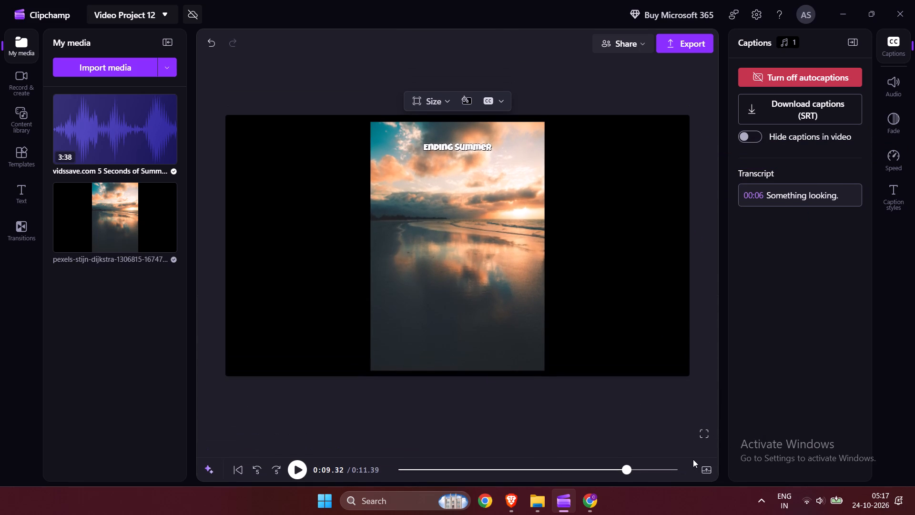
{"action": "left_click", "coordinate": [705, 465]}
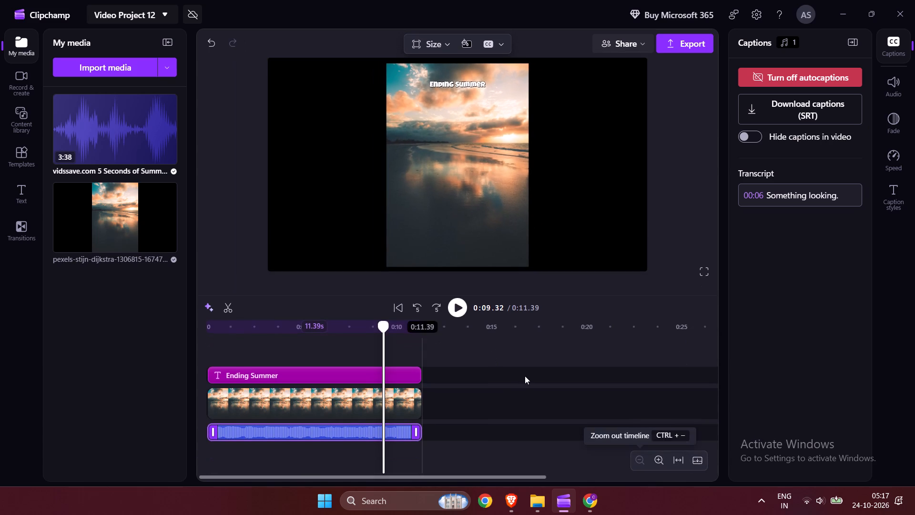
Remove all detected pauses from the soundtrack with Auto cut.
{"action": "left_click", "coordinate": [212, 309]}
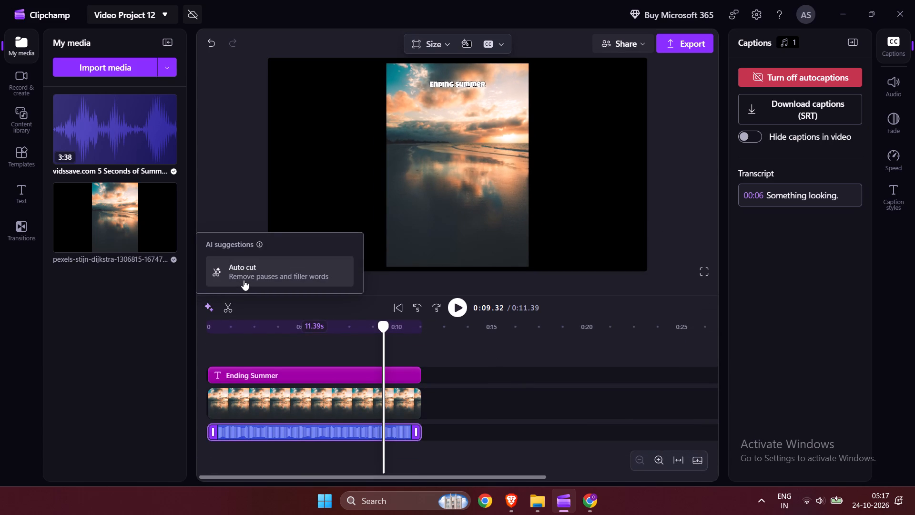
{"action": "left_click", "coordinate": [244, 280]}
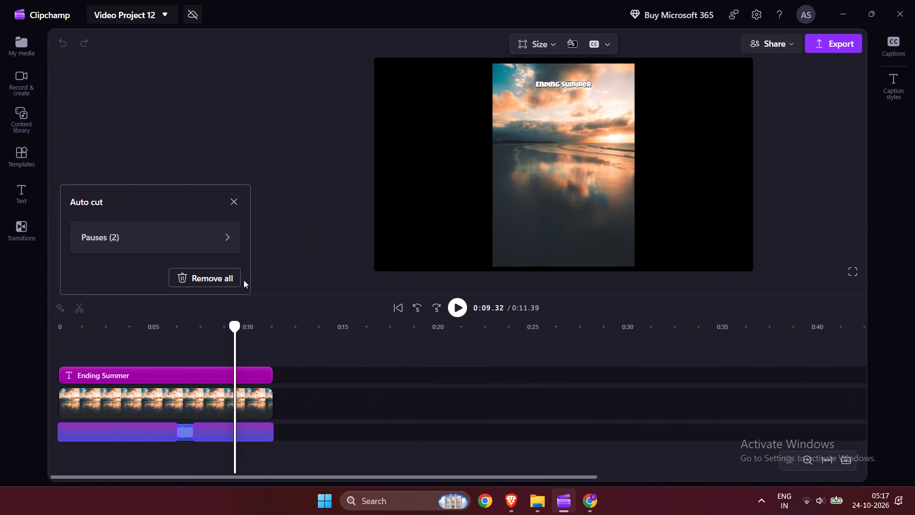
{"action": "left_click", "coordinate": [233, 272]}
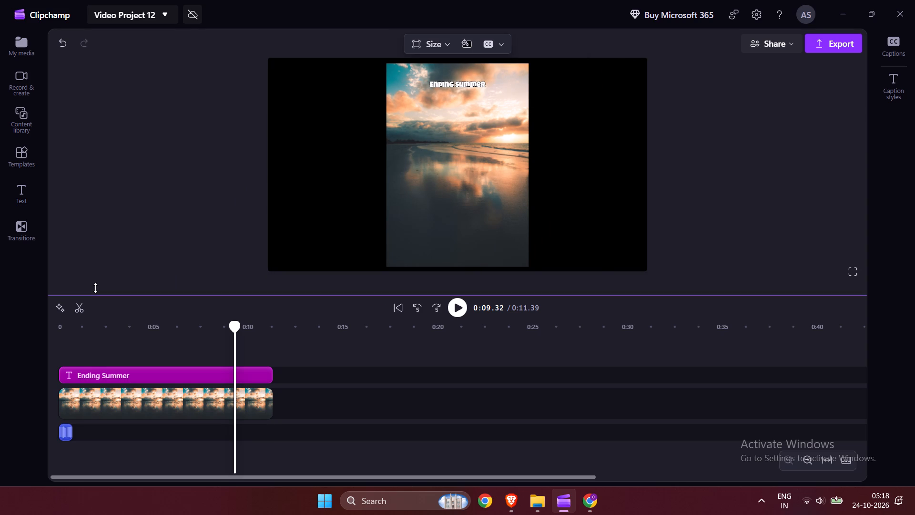
Play the video back to check the soundtrack after the Auto cut.
{"action": "scroll", "coordinate": [133, 452], "scroll_direction": "right", "scroll_amount": 2}
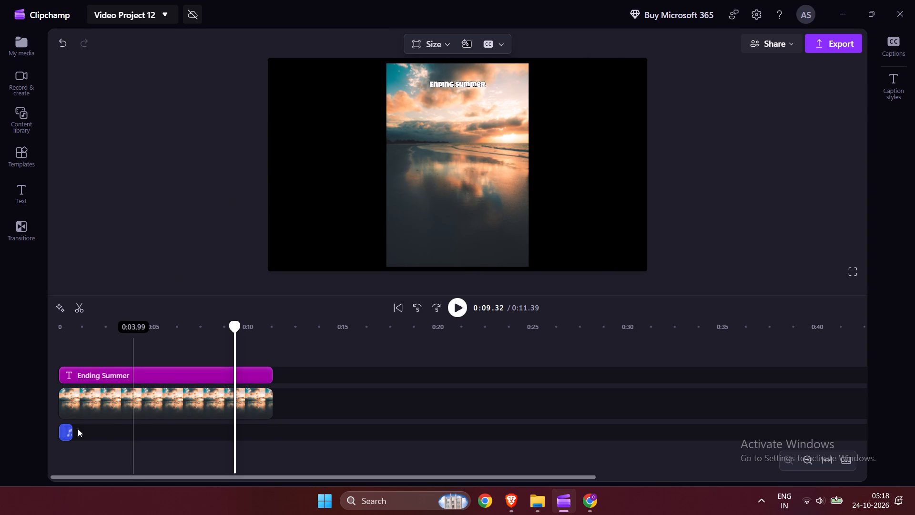
{"action": "left_click", "coordinate": [467, 301]}
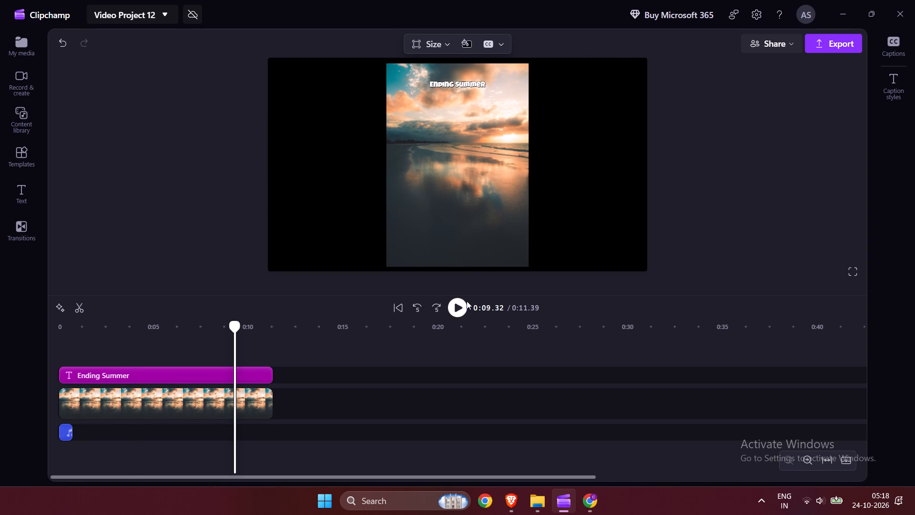
{"action": "left_click", "coordinate": [461, 309]}
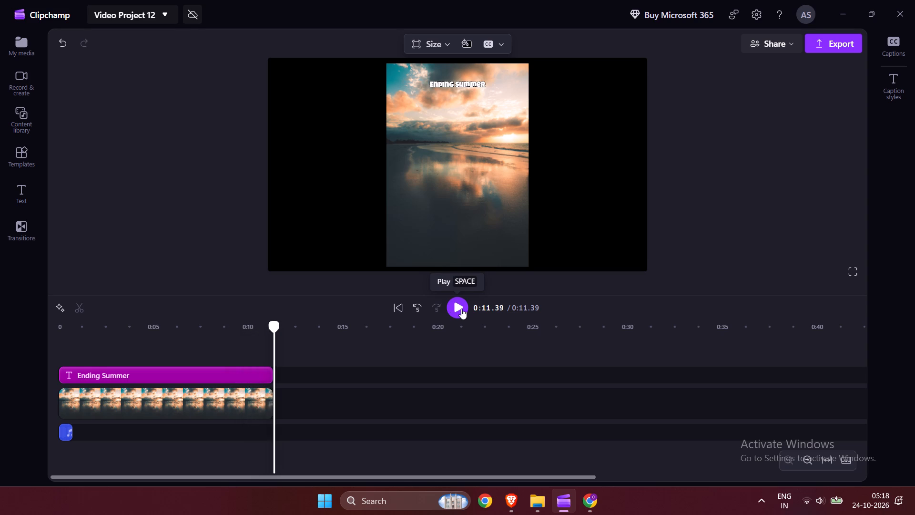
{"action": "left_click", "coordinate": [461, 309]}
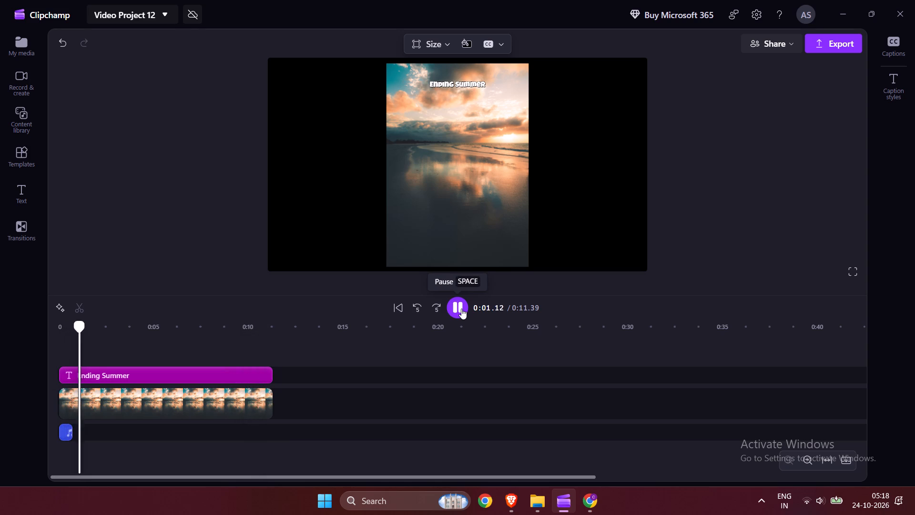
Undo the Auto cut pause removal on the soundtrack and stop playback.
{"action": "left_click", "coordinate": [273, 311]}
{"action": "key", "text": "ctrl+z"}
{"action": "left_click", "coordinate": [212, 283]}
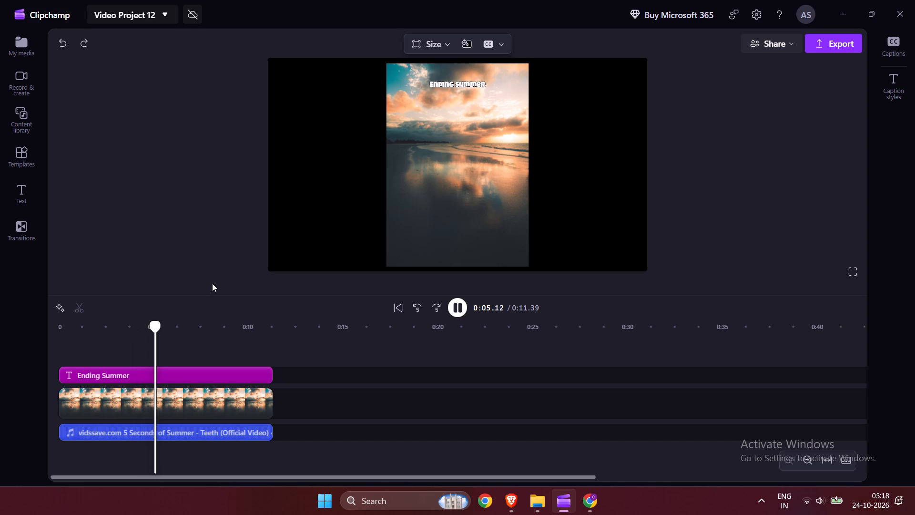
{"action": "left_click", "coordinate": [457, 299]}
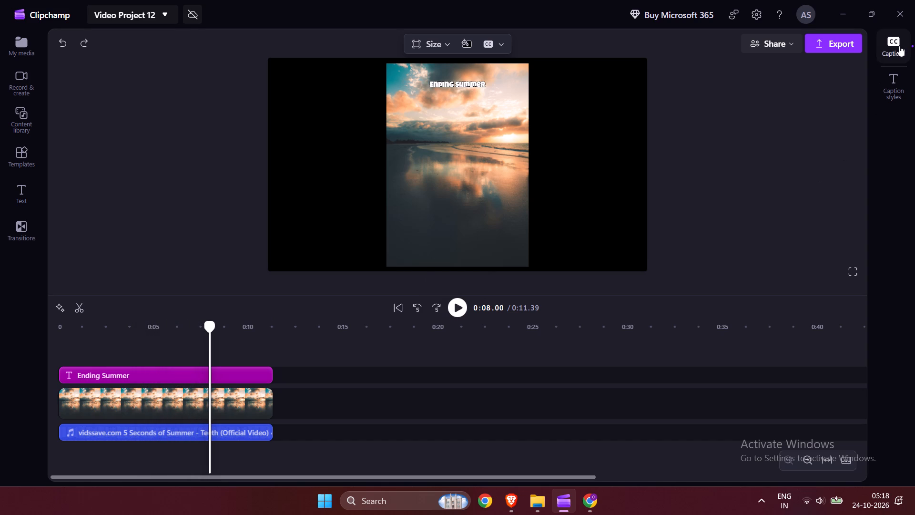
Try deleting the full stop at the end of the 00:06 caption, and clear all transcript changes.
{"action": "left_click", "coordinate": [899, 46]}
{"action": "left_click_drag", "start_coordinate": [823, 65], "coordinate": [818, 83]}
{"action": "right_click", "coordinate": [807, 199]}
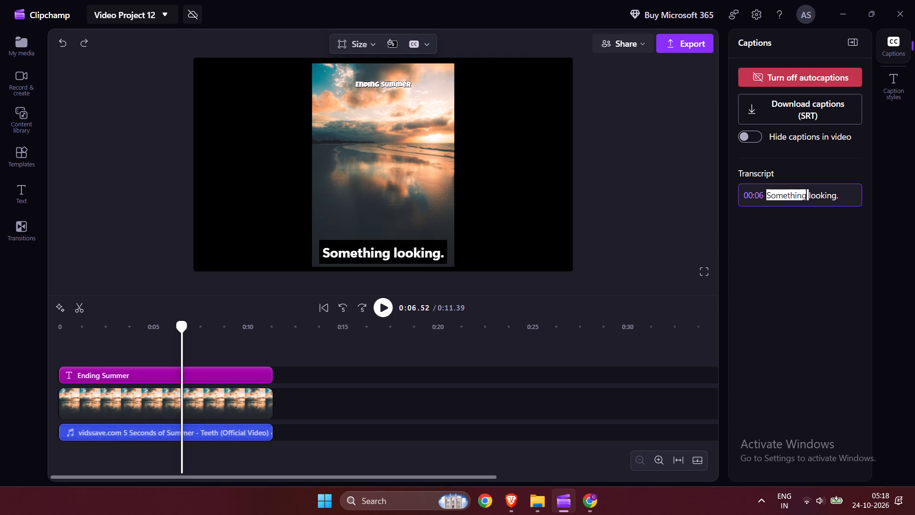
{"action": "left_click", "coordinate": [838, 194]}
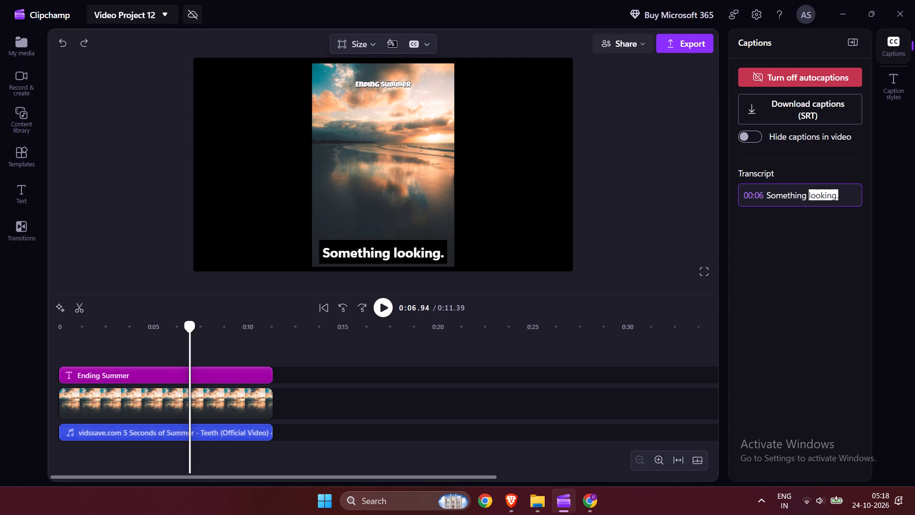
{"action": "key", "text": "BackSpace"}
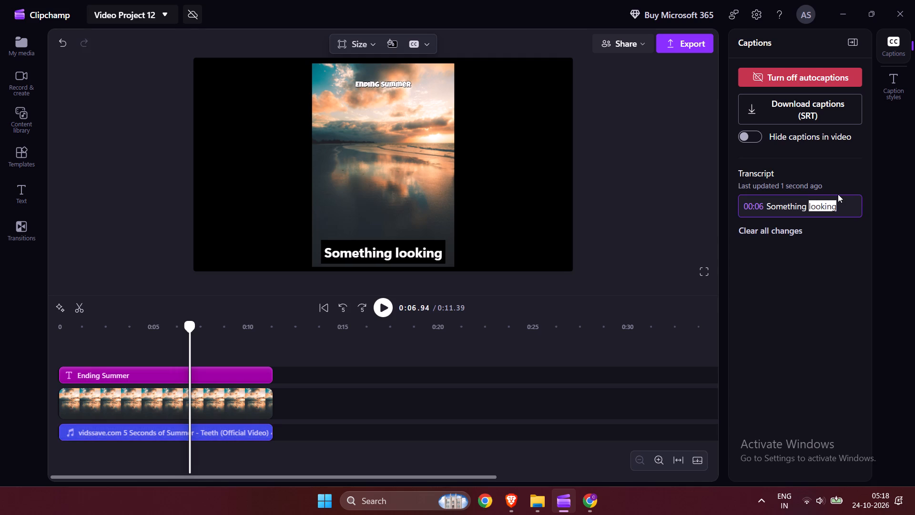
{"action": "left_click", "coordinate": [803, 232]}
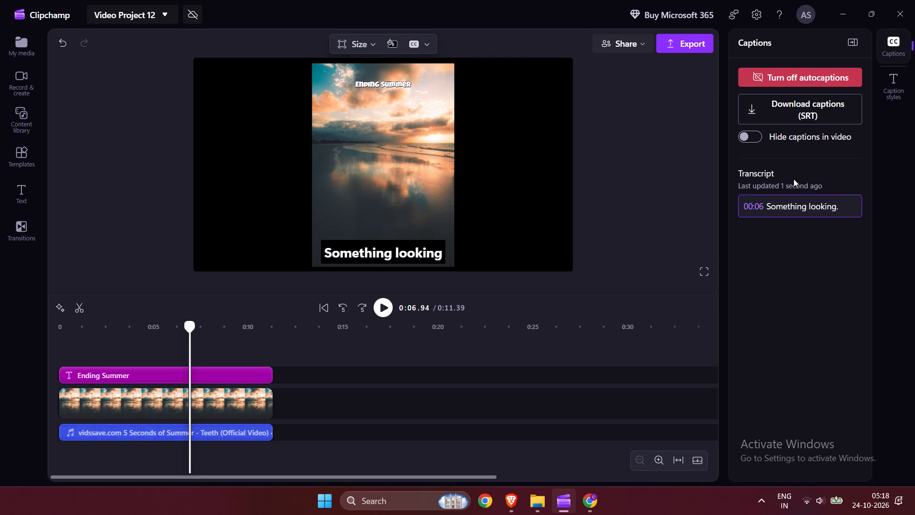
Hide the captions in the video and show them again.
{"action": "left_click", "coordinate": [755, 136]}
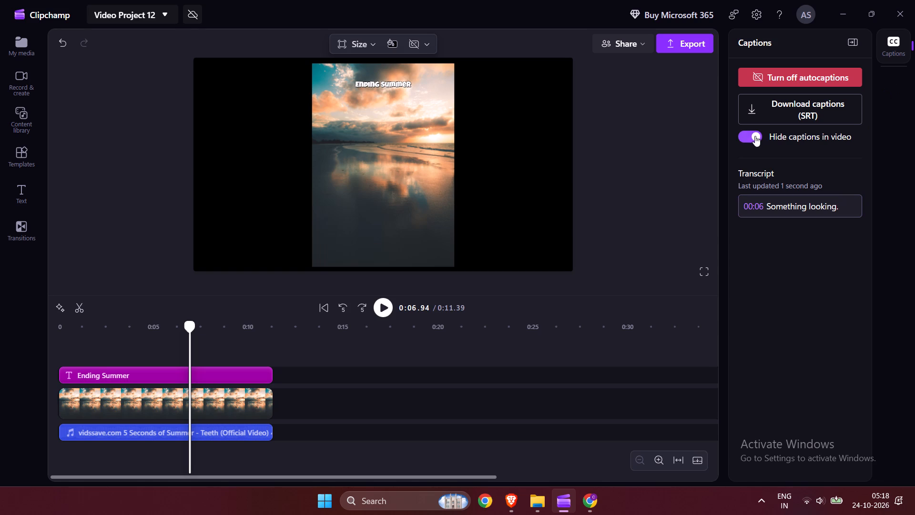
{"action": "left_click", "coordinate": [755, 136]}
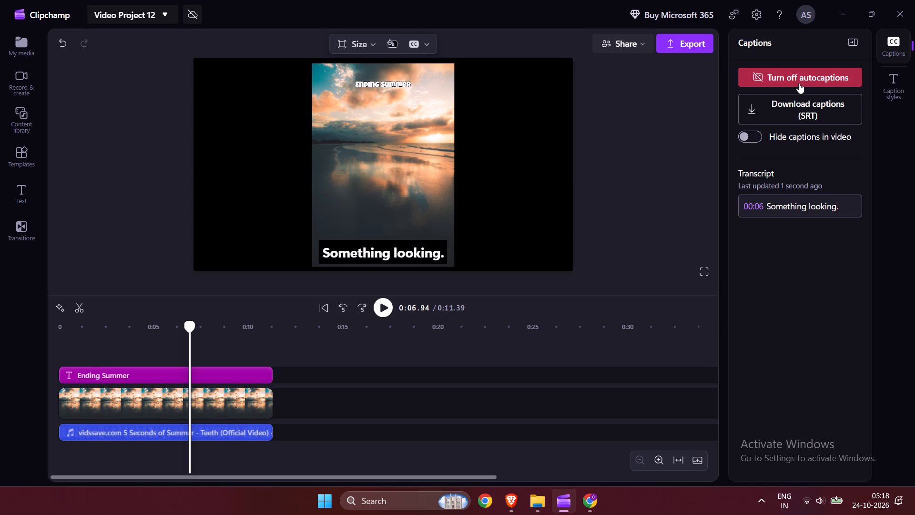
Turn off autocaptions for the video.
{"action": "left_click", "coordinate": [799, 83]}
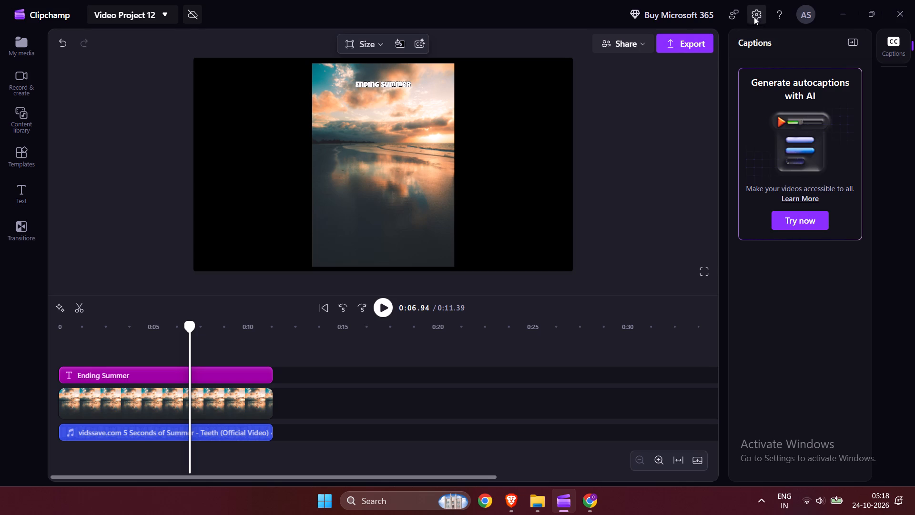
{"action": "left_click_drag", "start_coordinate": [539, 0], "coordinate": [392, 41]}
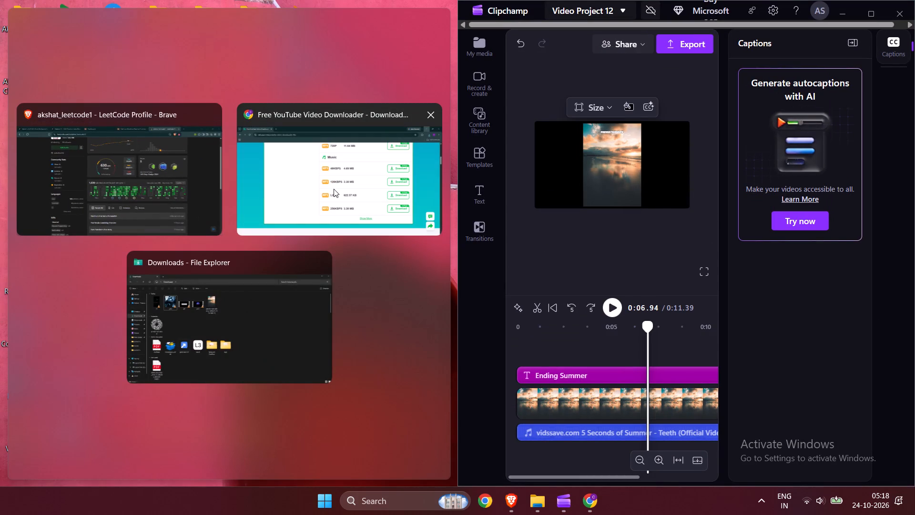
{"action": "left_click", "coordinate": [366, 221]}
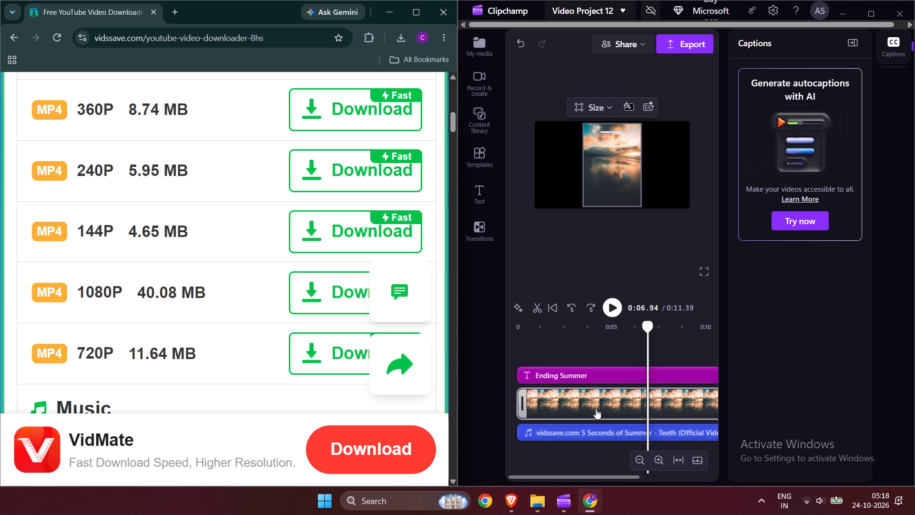
Raise the system volume and play the video project from the current playhead position.
{"action": "left_click", "coordinate": [837, 514]}
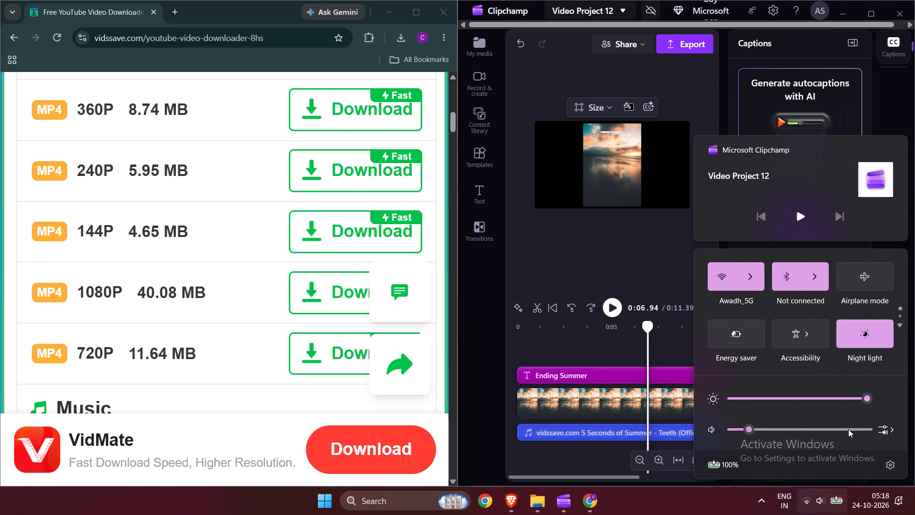
{"action": "left_click_drag", "start_coordinate": [848, 429], "coordinate": [853, 429]}
{"action": "left_click", "coordinate": [606, 303]}
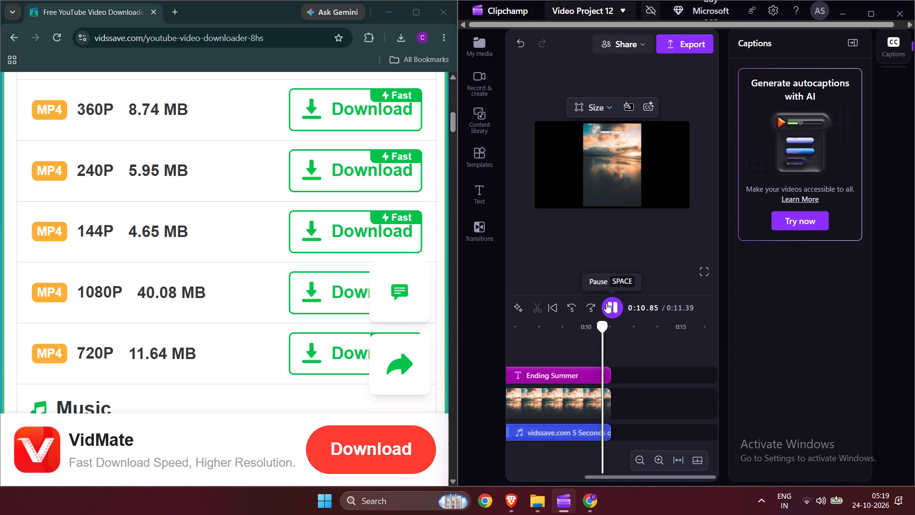
Maximize the video editor window to fill the screen.
{"action": "left_click", "coordinate": [876, 9]}
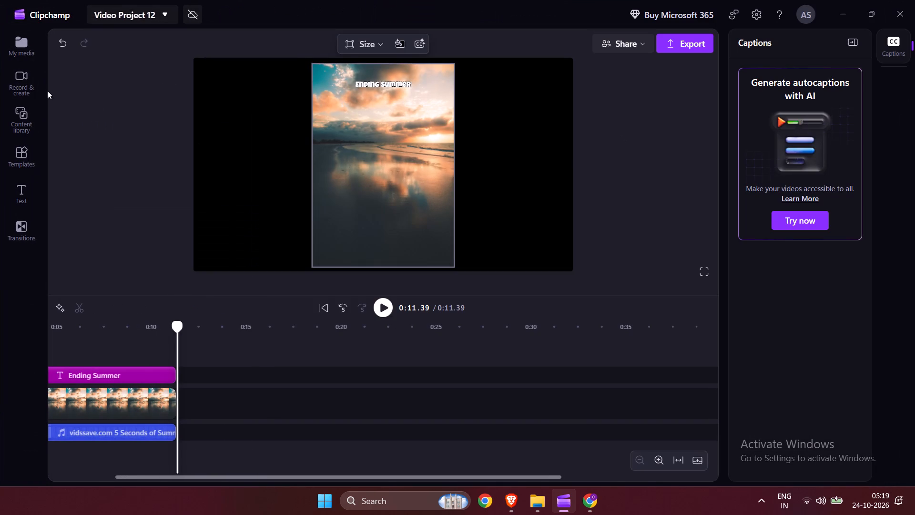
Look through the content library's Music collections and the video template categories.
{"action": "left_click", "coordinate": [31, 125]}
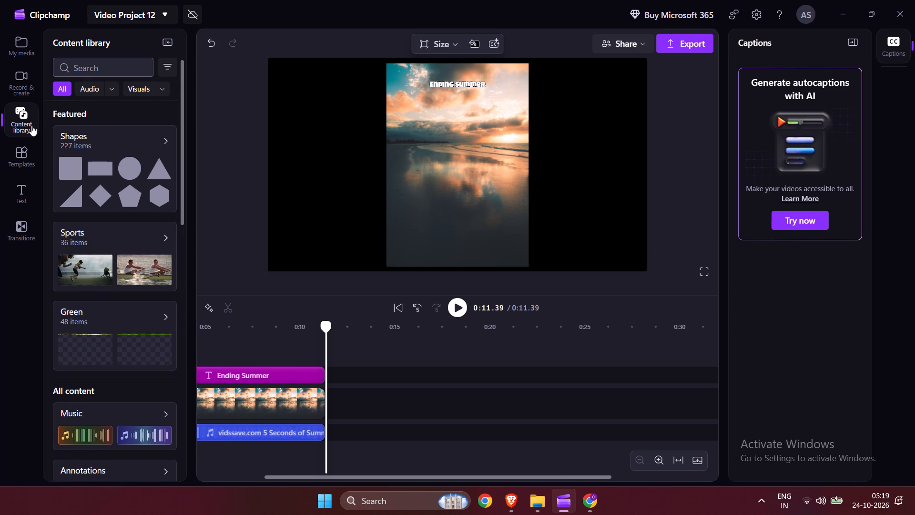
{"action": "left_click", "coordinate": [91, 430]}
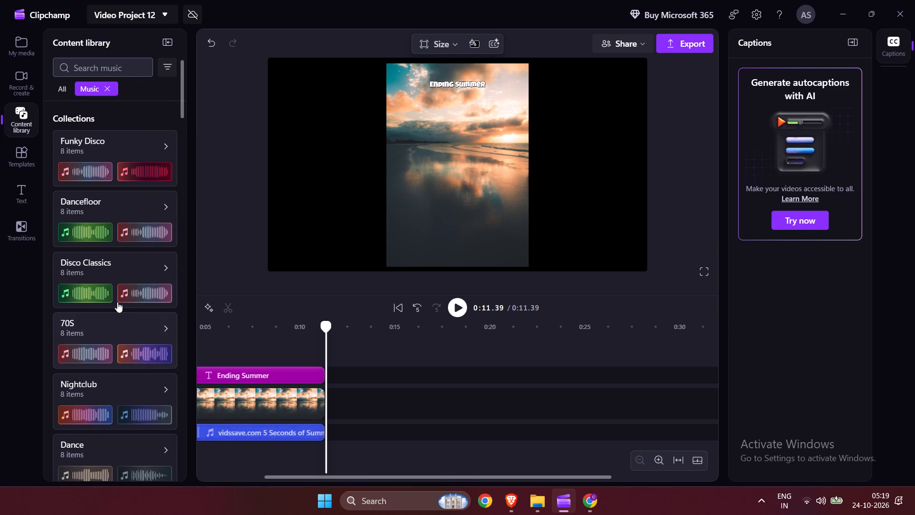
{"action": "left_click", "coordinate": [17, 158]}
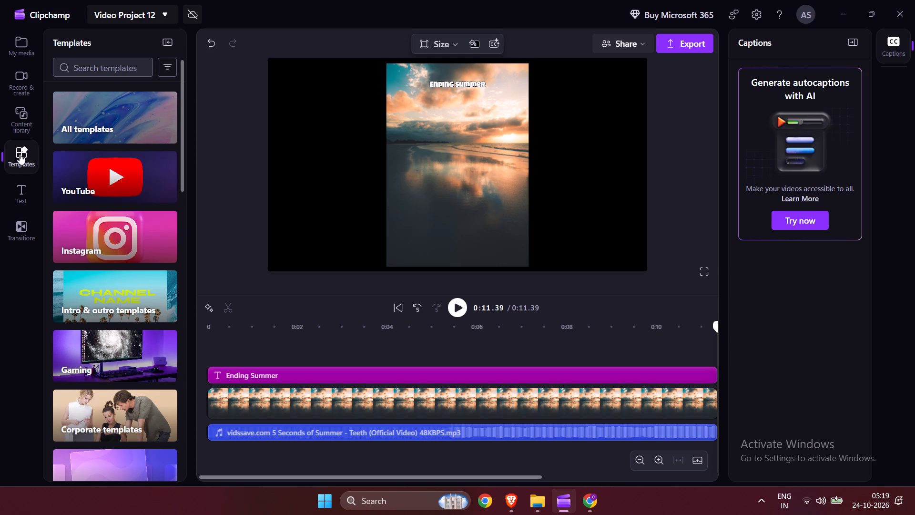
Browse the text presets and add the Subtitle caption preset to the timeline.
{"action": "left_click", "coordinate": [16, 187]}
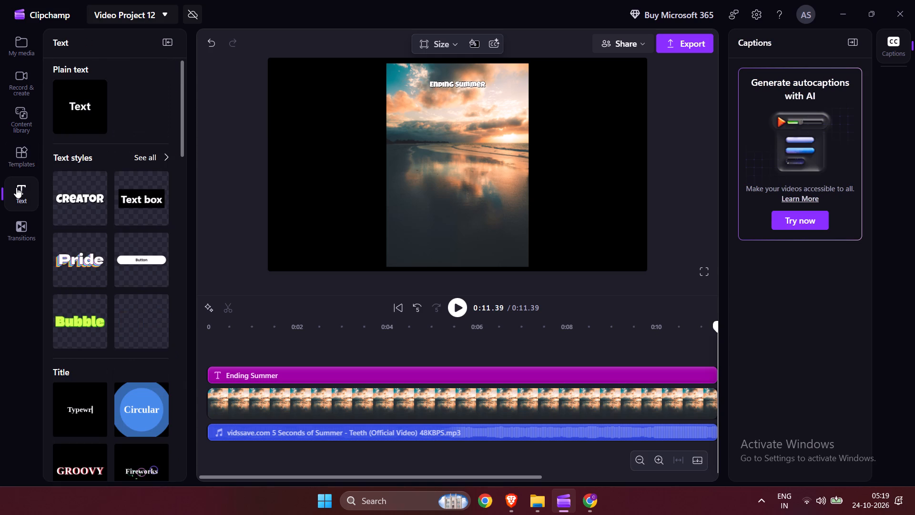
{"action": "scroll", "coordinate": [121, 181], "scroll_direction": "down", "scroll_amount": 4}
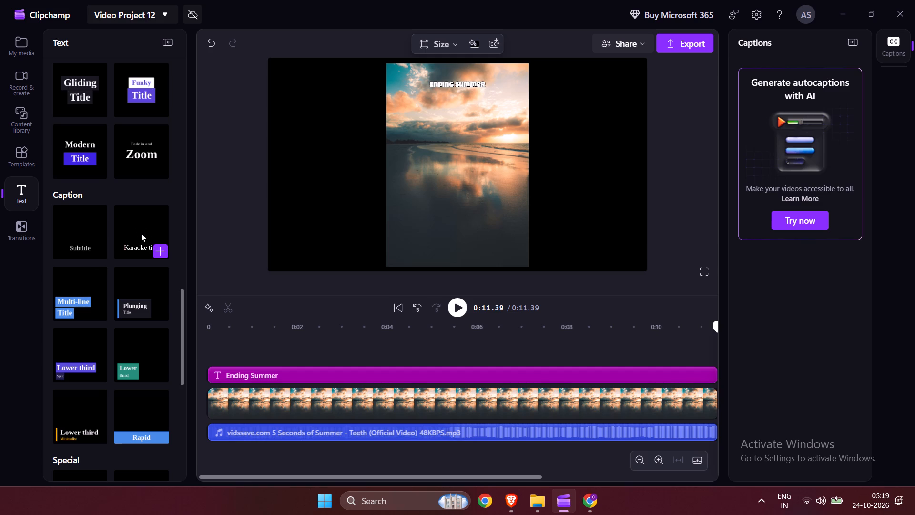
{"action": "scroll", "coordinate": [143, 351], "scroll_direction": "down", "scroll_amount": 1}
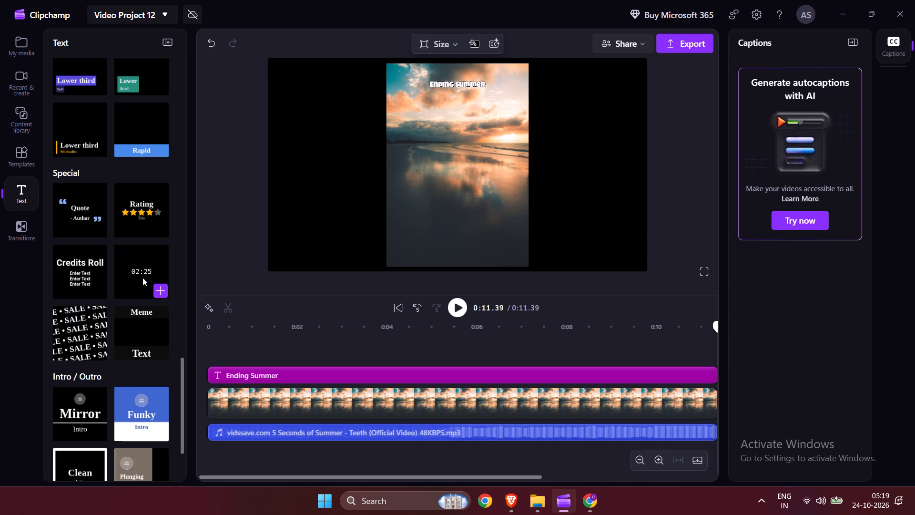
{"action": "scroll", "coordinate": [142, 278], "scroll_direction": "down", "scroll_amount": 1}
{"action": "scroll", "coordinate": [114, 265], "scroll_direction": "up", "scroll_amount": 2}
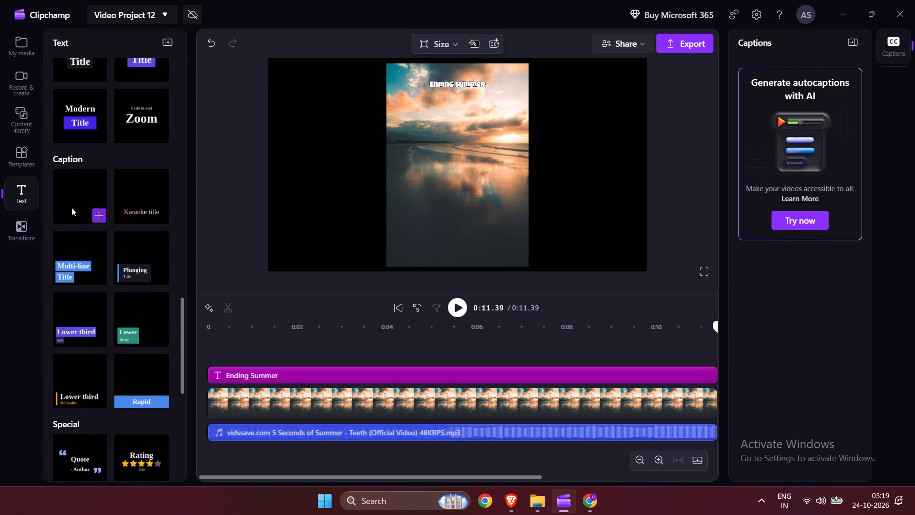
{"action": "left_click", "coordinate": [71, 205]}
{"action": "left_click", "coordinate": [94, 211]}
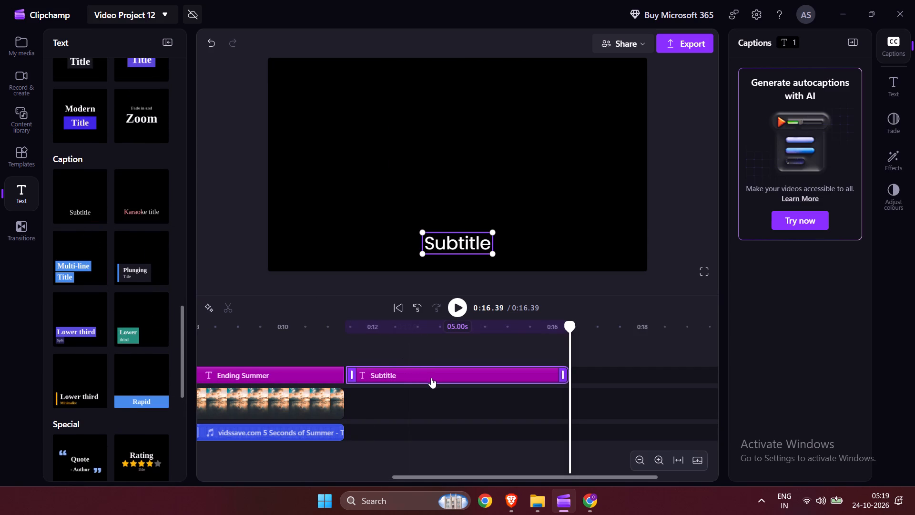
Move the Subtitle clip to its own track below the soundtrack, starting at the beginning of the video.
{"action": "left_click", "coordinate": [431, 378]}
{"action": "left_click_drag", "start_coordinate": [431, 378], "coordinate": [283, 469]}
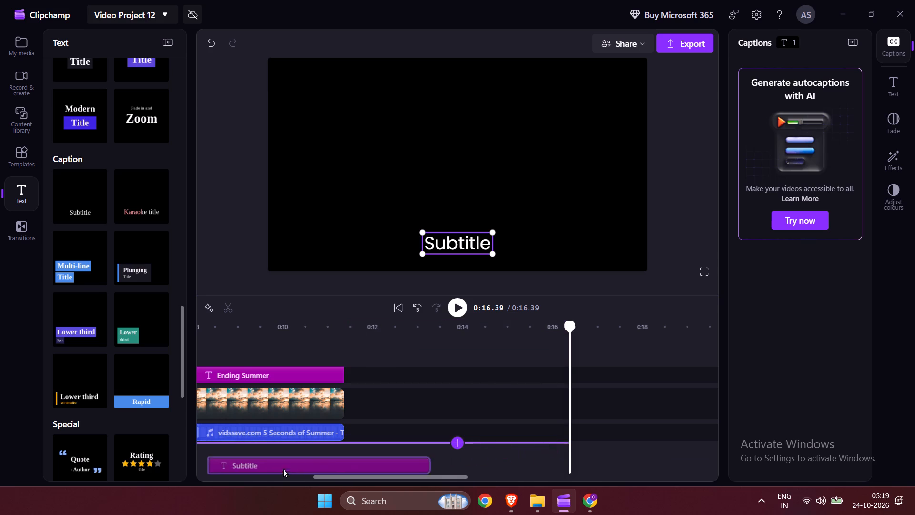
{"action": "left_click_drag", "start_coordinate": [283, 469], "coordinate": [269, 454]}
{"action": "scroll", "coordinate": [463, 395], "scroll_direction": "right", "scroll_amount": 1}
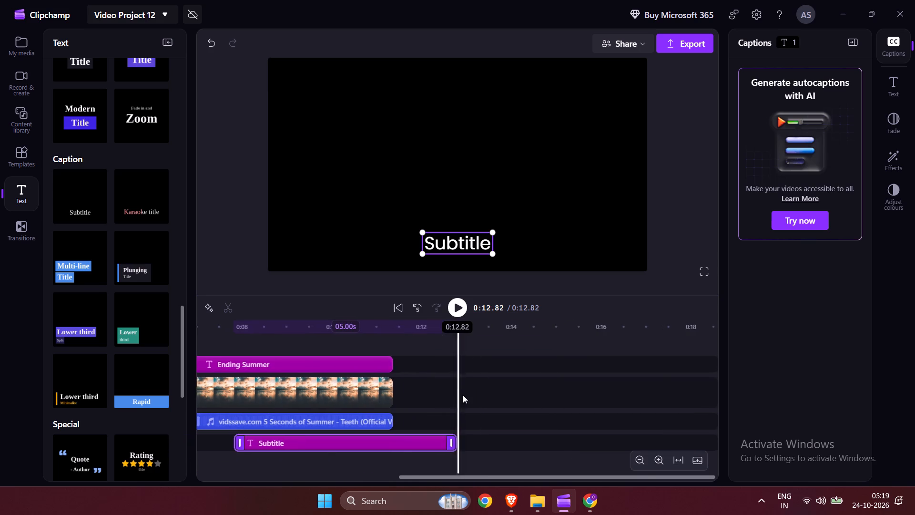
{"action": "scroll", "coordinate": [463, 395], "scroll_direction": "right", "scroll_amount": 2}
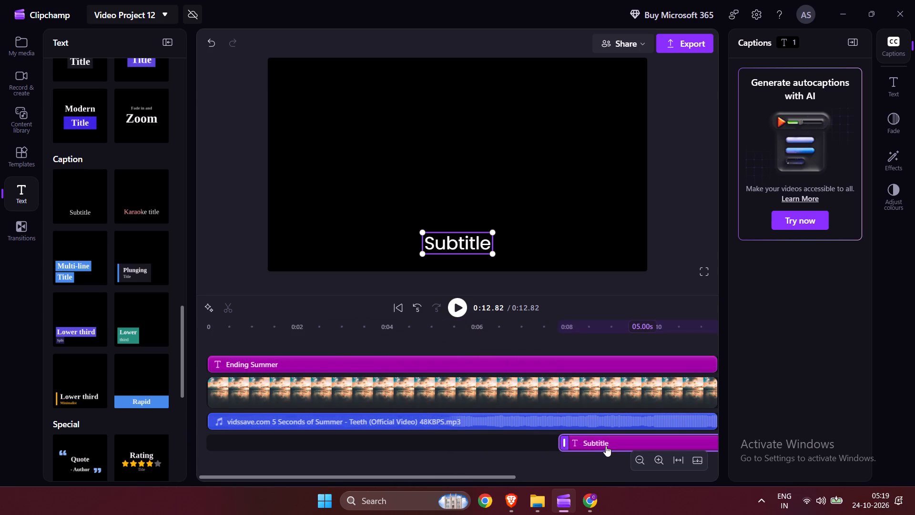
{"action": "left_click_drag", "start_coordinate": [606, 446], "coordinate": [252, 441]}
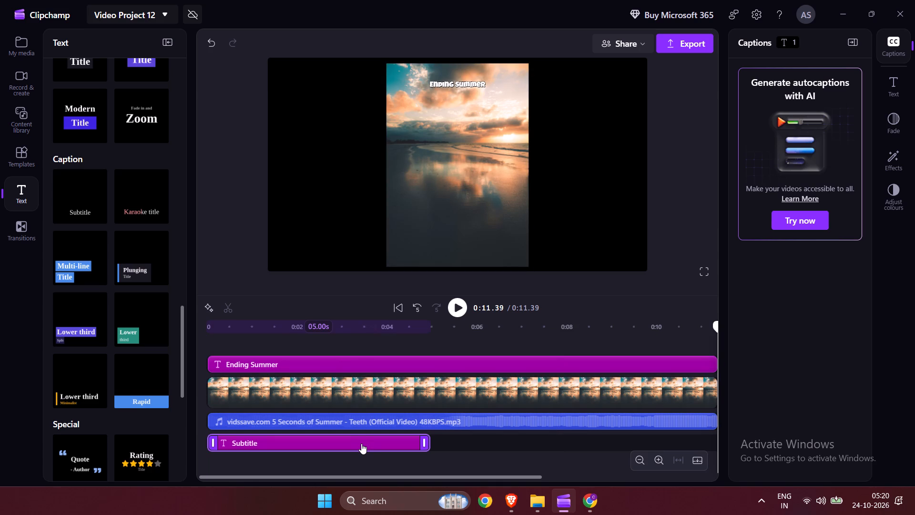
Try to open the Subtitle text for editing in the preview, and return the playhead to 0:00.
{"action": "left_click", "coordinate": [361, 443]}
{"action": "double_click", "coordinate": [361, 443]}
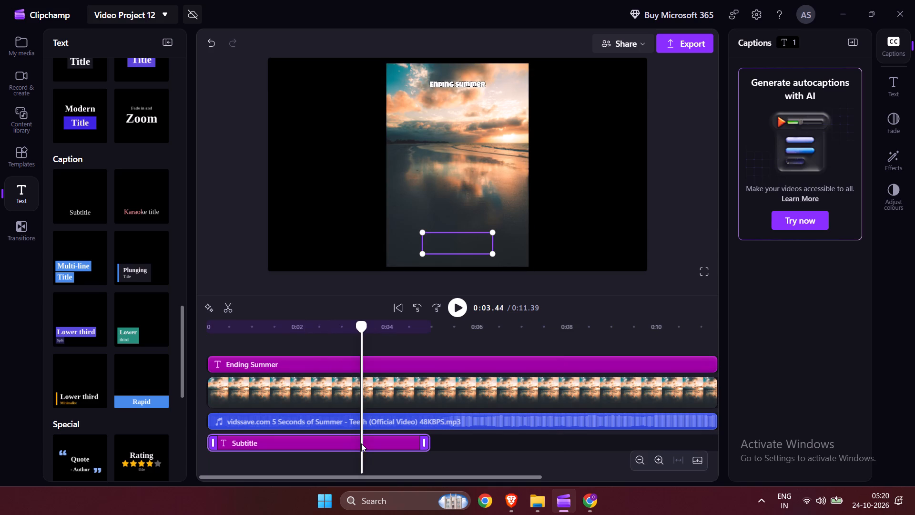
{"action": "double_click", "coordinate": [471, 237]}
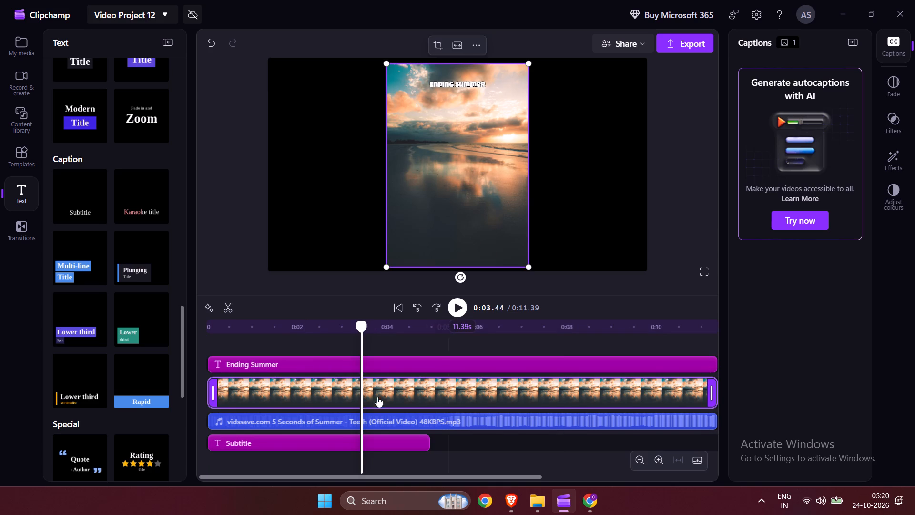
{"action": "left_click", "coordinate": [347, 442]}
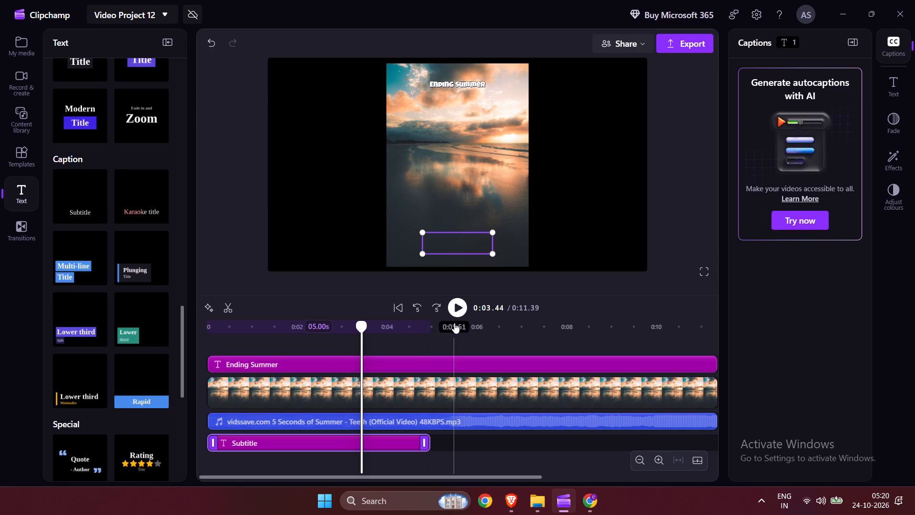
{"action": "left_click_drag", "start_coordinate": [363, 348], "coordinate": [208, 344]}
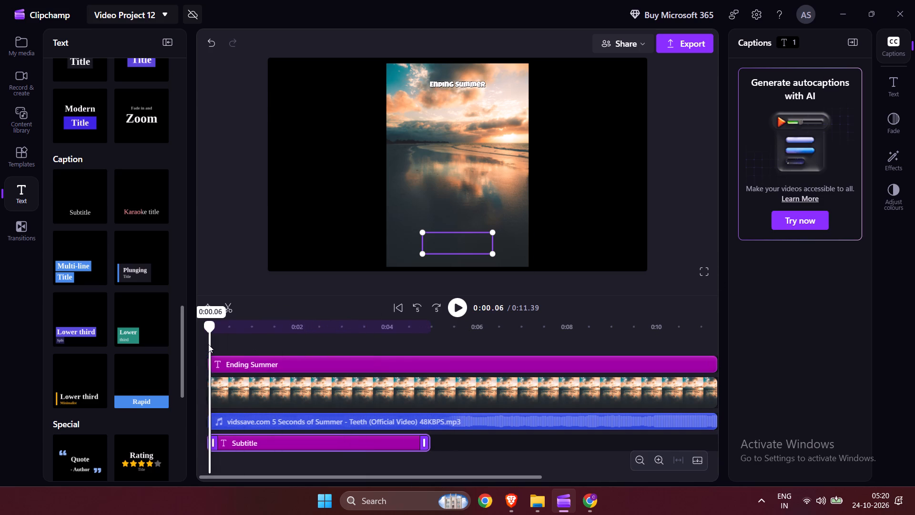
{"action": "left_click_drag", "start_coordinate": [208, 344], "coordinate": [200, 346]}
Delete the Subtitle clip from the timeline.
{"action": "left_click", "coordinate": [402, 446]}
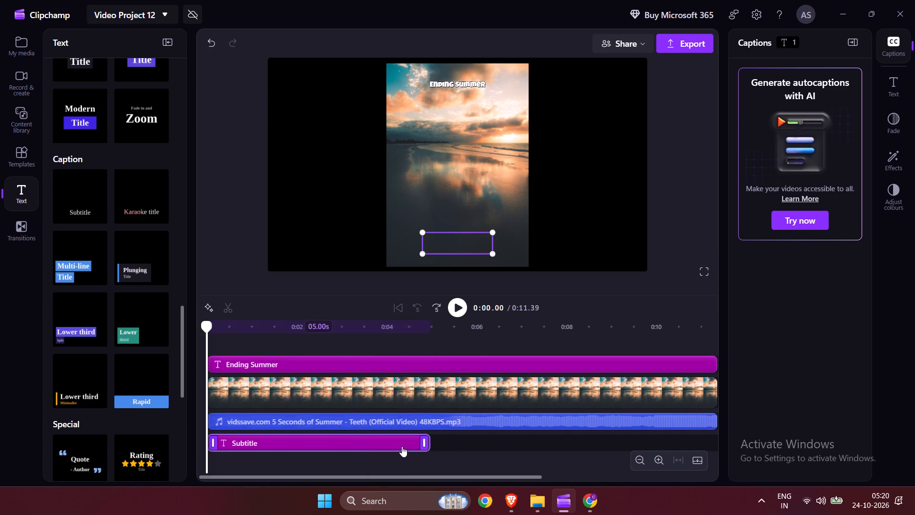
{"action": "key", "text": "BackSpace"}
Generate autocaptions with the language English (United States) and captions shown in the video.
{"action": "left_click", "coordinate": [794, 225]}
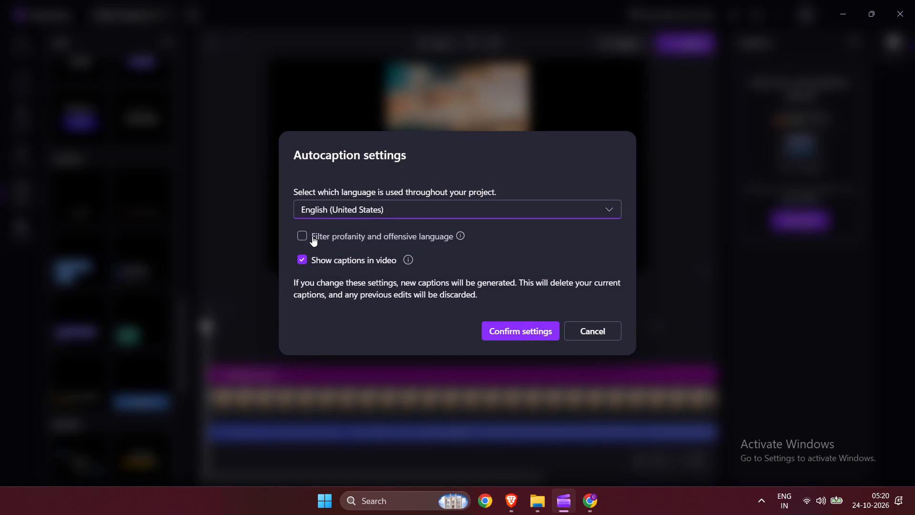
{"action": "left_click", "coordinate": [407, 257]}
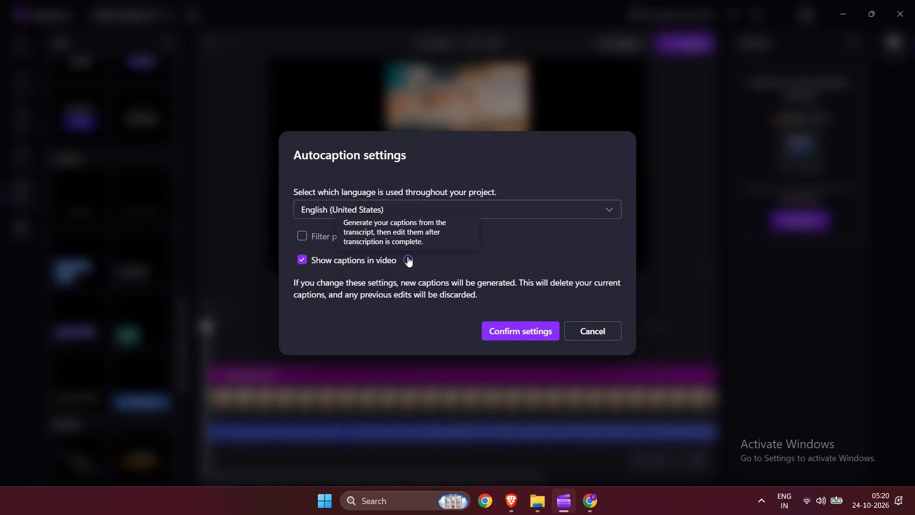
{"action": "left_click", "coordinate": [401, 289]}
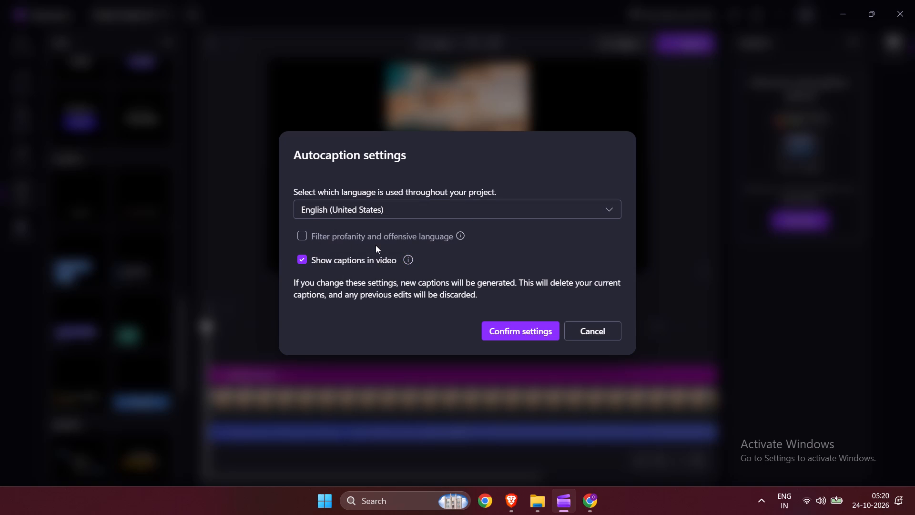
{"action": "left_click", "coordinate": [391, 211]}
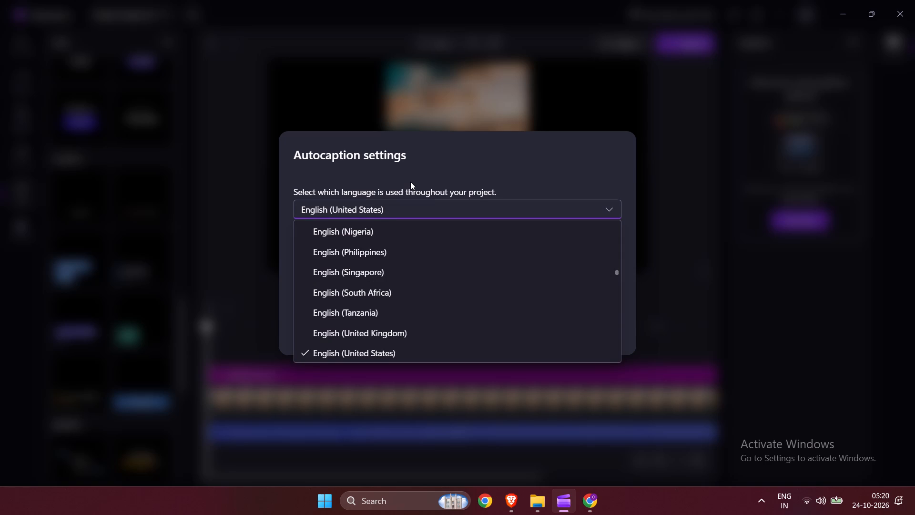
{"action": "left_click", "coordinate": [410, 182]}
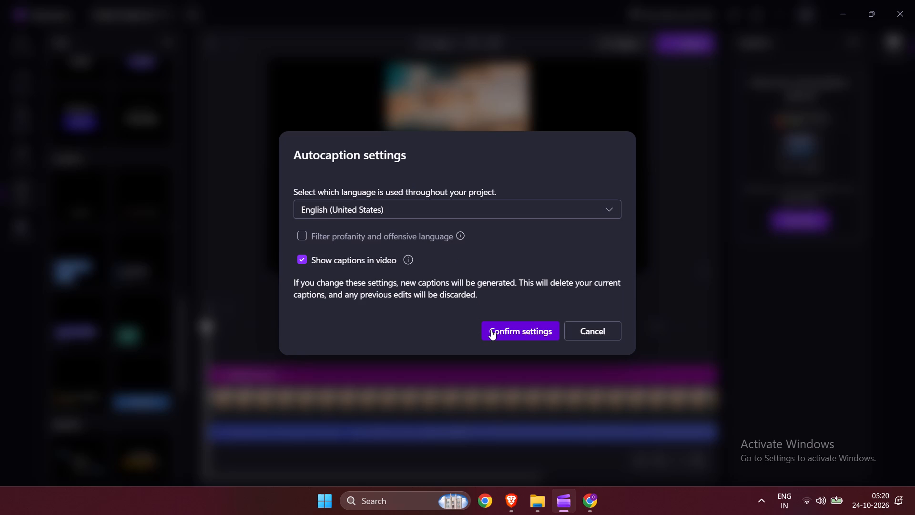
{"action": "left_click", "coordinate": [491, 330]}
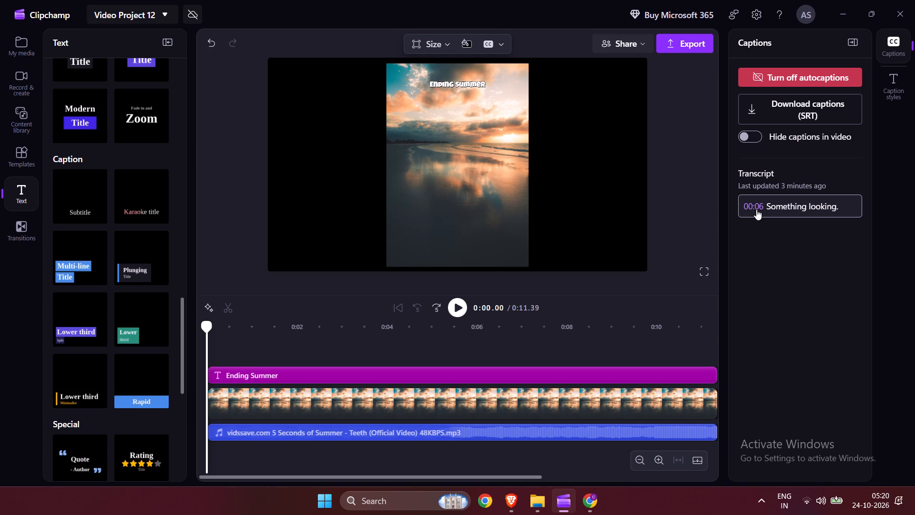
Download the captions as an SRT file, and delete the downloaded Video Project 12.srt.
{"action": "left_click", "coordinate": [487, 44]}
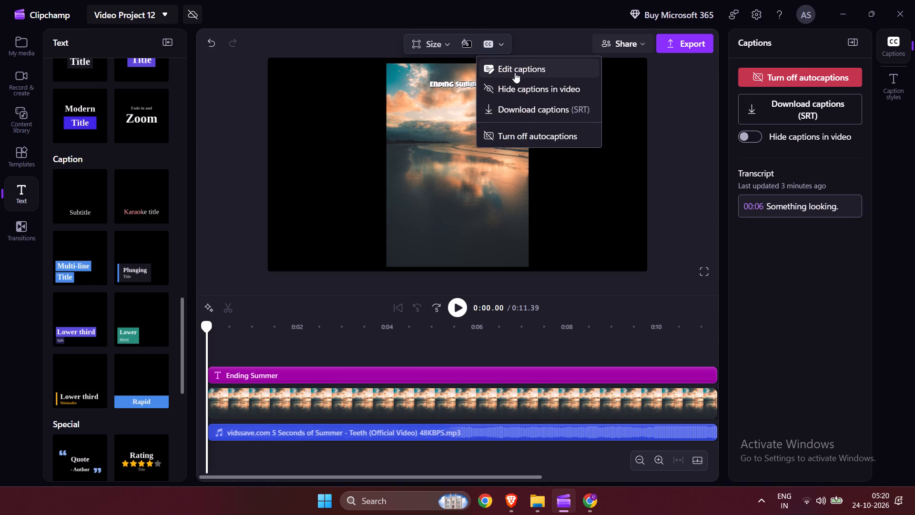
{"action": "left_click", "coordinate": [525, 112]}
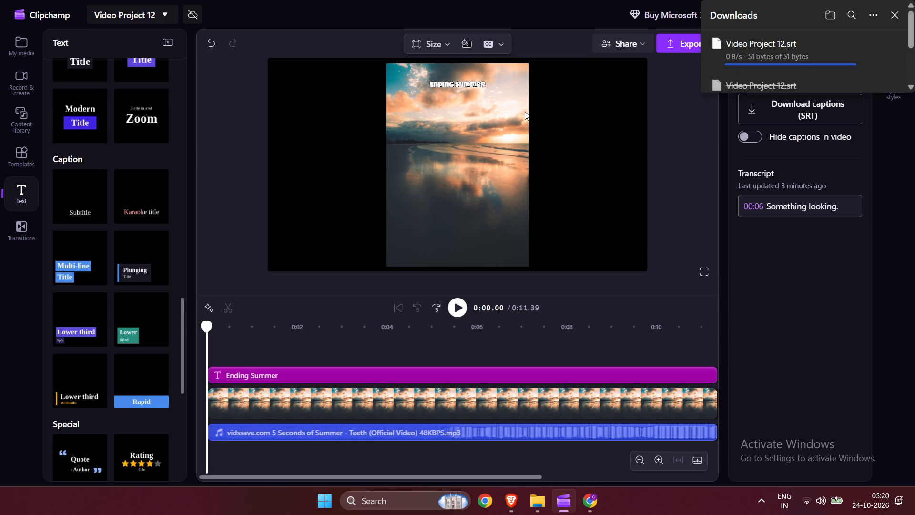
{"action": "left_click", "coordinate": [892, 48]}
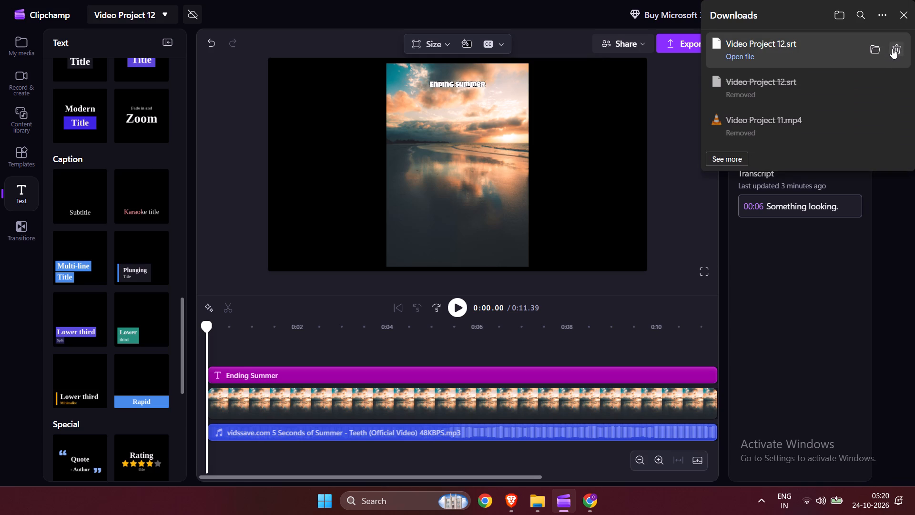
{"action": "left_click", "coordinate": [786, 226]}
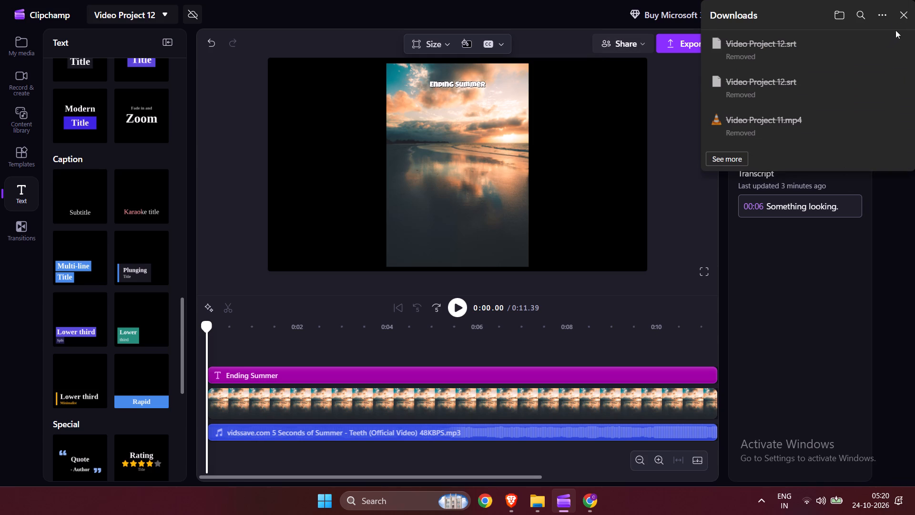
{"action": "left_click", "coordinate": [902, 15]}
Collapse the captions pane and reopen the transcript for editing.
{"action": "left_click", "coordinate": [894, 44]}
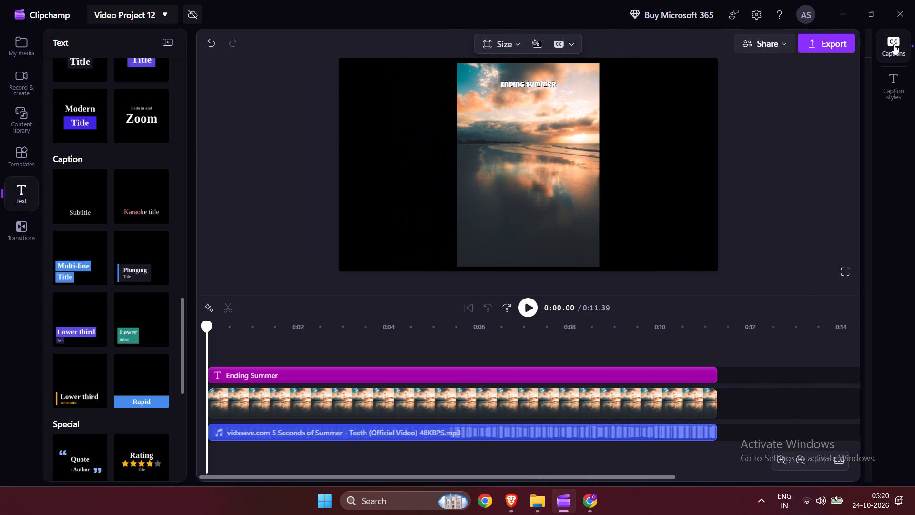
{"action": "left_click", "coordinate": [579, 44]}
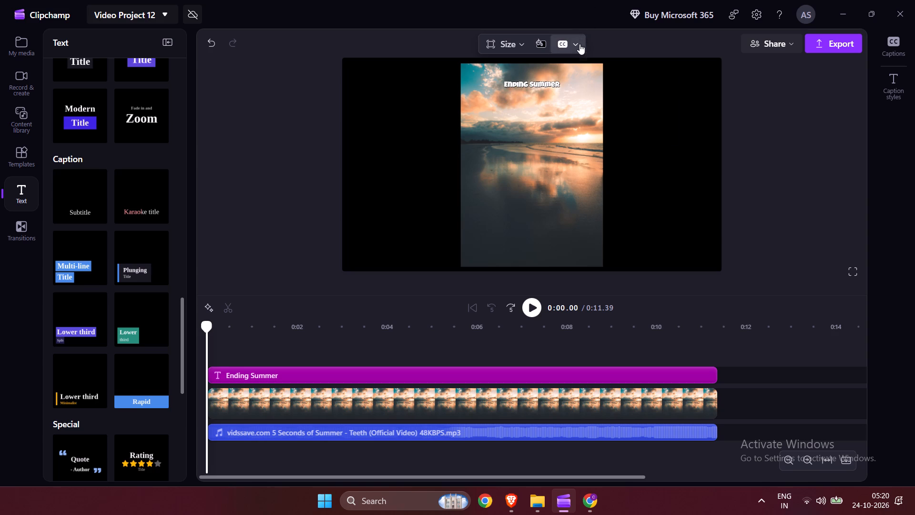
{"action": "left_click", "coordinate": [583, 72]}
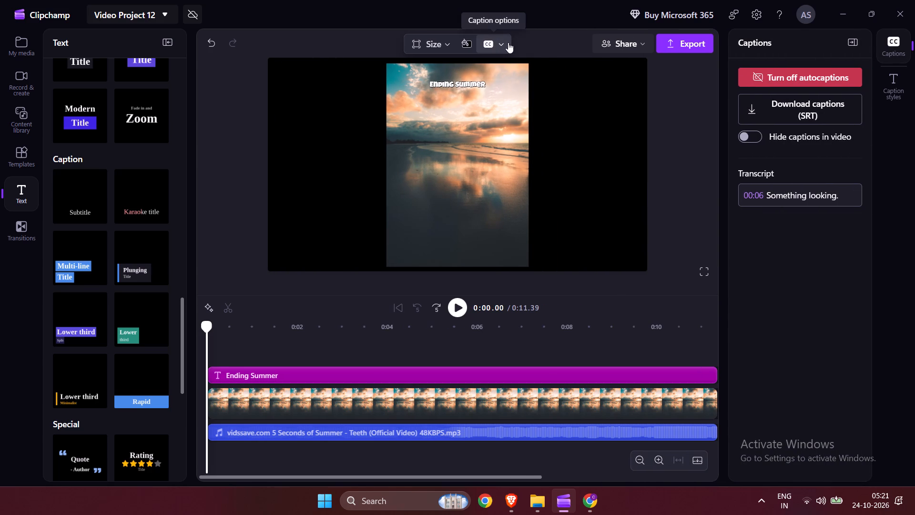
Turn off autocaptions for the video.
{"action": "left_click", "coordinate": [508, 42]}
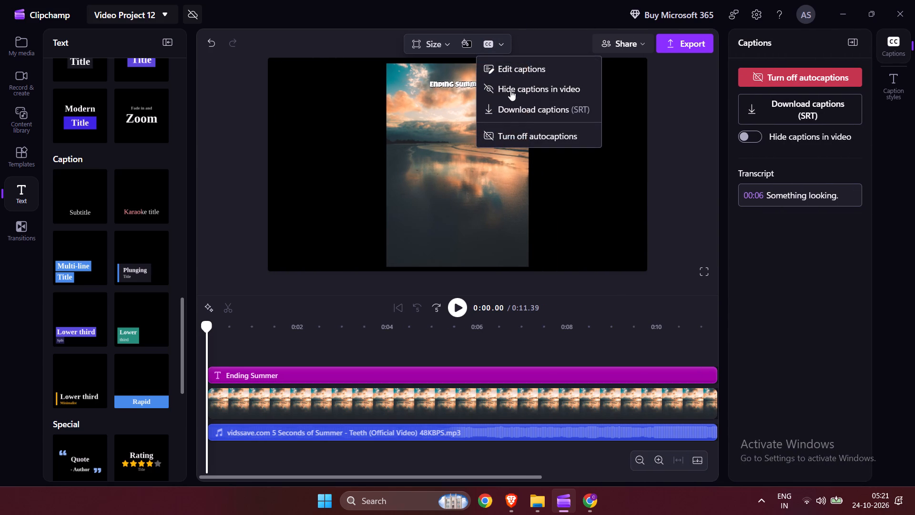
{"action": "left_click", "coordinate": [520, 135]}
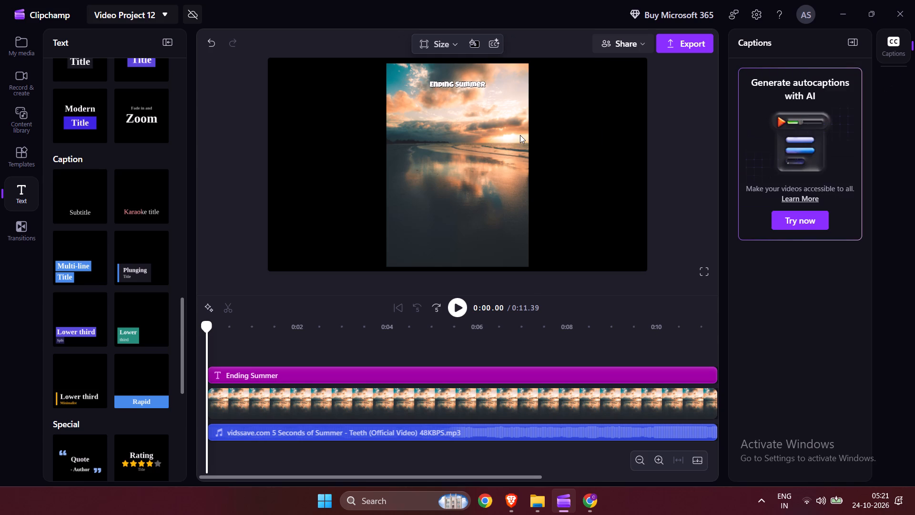
Turn autocaptions back on with English (United States) and captions shown in the video.
{"action": "left_click", "coordinate": [494, 47]}
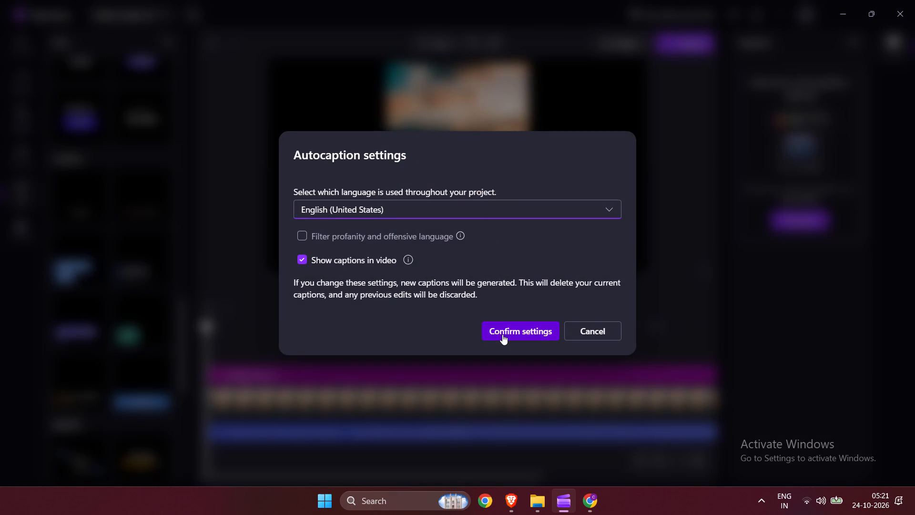
{"action": "left_click", "coordinate": [502, 334]}
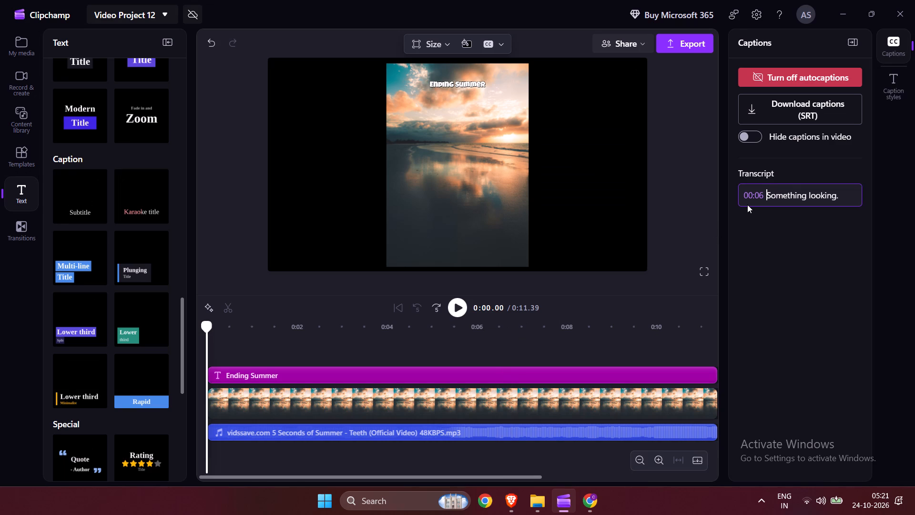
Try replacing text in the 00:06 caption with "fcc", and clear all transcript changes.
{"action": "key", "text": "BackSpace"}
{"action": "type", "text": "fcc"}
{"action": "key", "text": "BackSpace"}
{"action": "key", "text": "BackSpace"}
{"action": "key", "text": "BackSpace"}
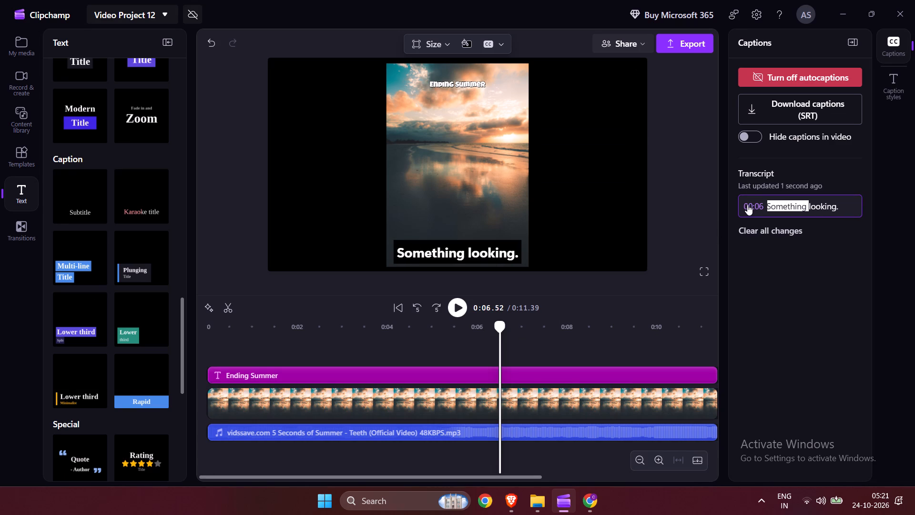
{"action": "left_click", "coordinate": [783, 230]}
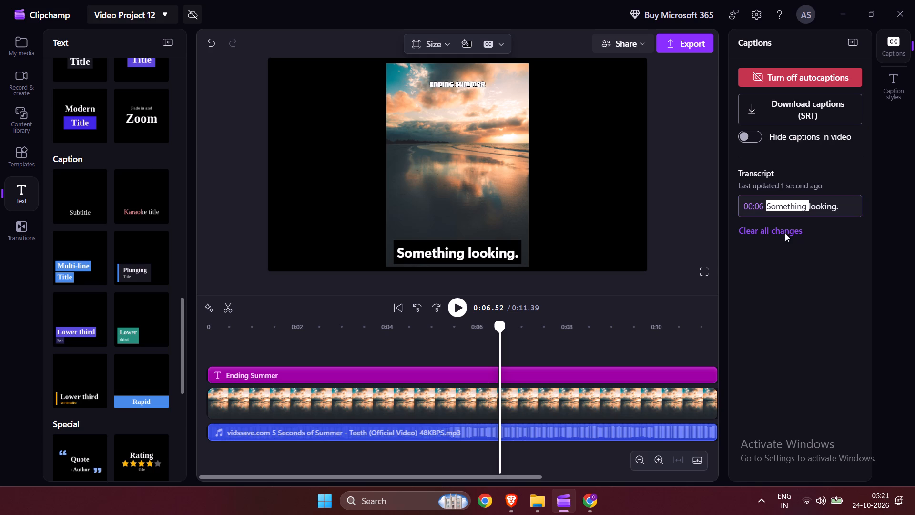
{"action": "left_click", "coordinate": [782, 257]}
Apply the Creator text style to the video's captions.
{"action": "left_click", "coordinate": [899, 95]}
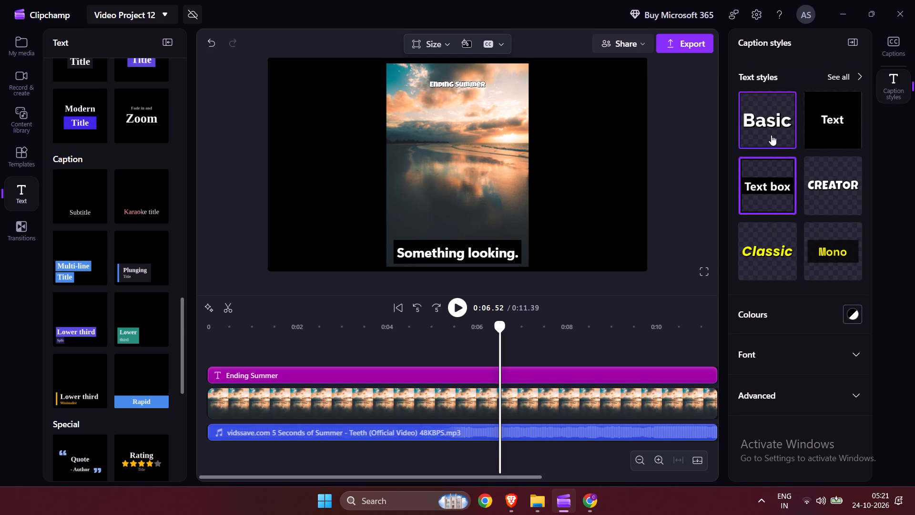
{"action": "left_click", "coordinate": [821, 182]}
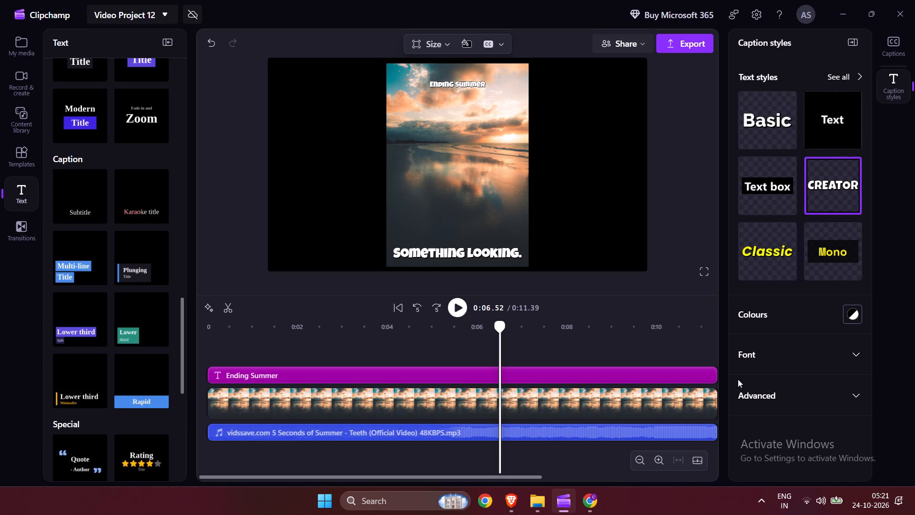
{"action": "key", "text": "Print"}
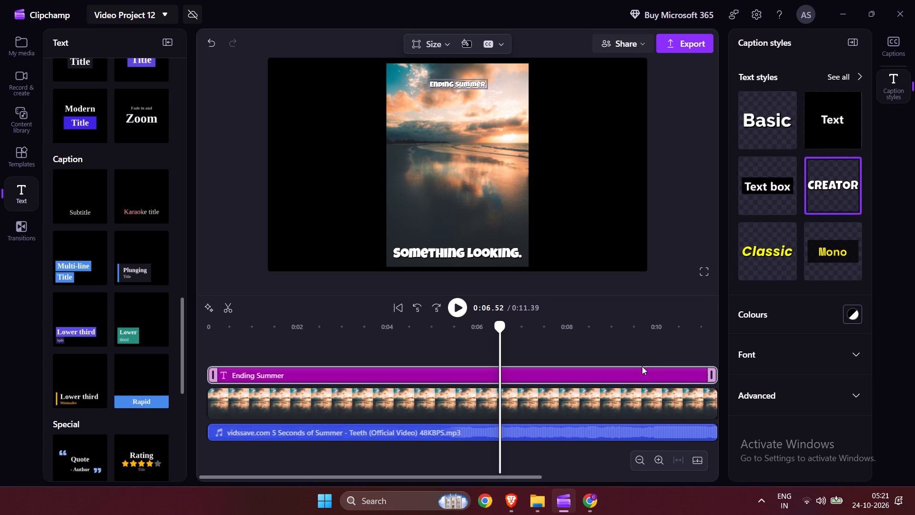
{"action": "key", "text": "Escape"}
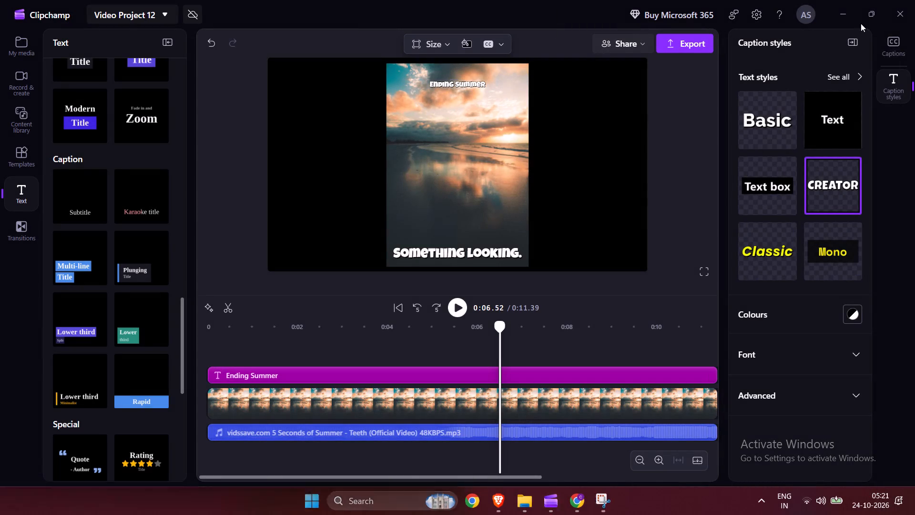
{"action": "left_click", "coordinate": [900, 53]}
{"action": "key", "text": "Print"}
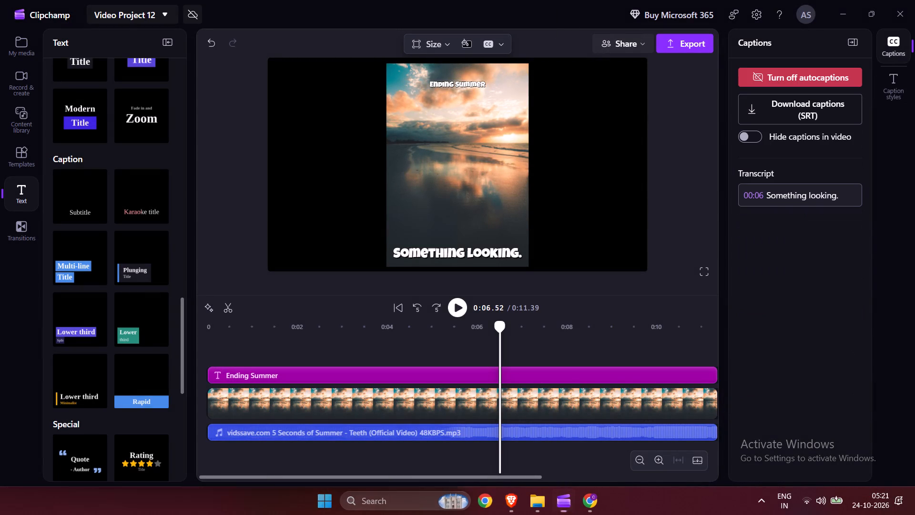
{"action": "left_click_drag", "start_coordinate": [0, 0], "coordinate": [914, 447]}
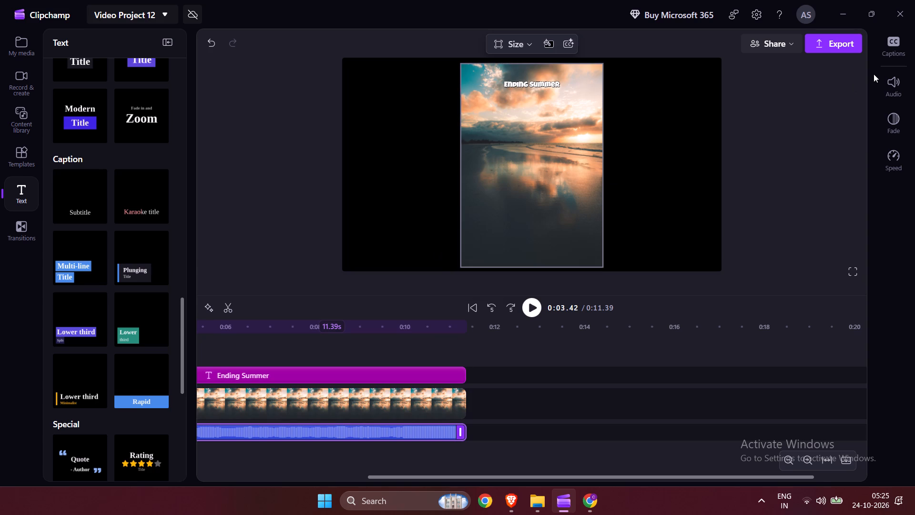
Export the beach video in 1080p quality as Video Project 11.mp4.
{"action": "left_click", "coordinate": [816, 41]}
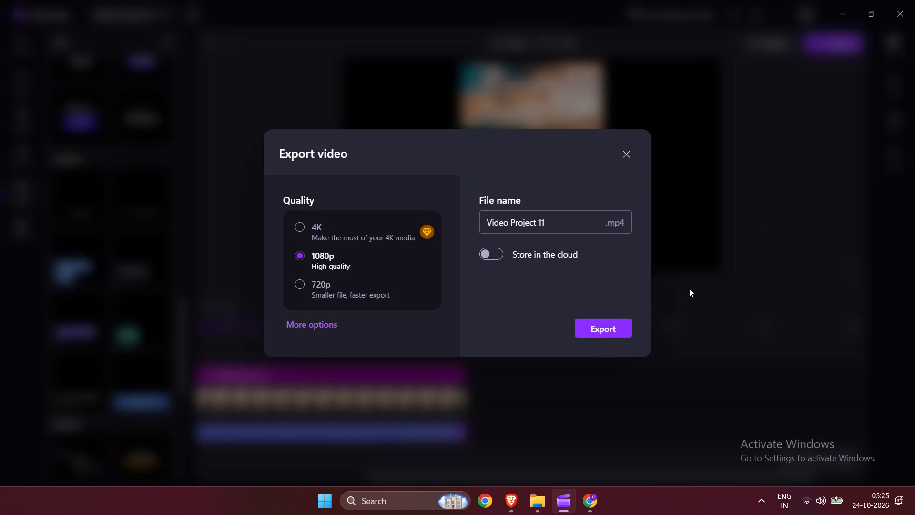
{"action": "left_click", "coordinate": [600, 331]}
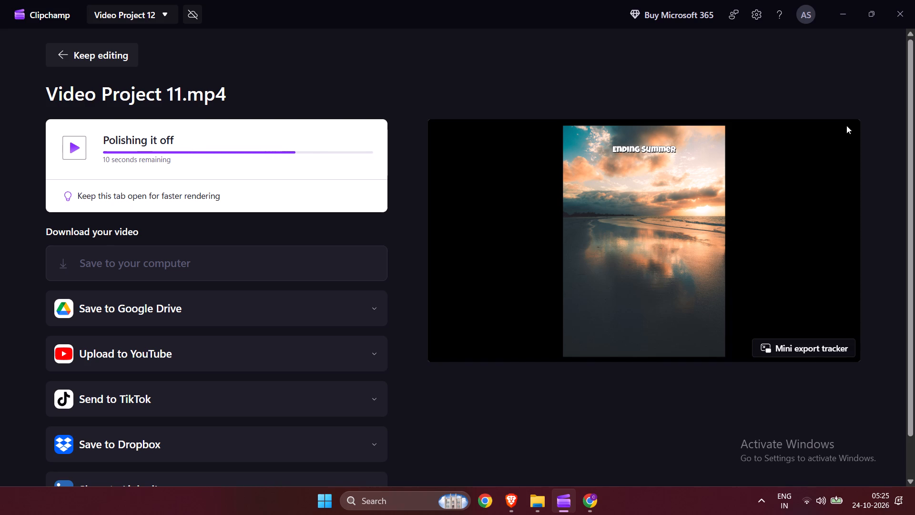
Dismiss the downloads list once the export is saved, and close Clipchamp and the Chrome window with the video downloader.
{"action": "left_click", "coordinate": [894, 0]}
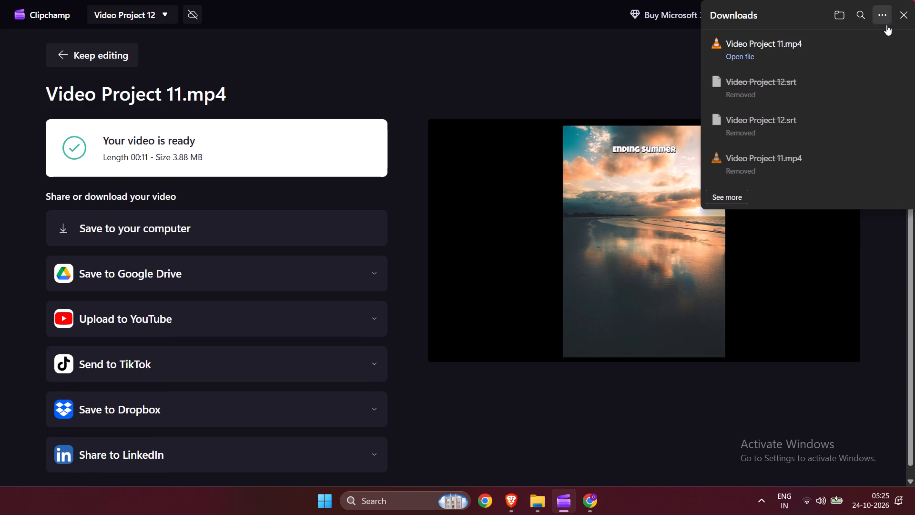
{"action": "left_click", "coordinate": [900, 14]}
{"action": "left_click", "coordinate": [905, 9]}
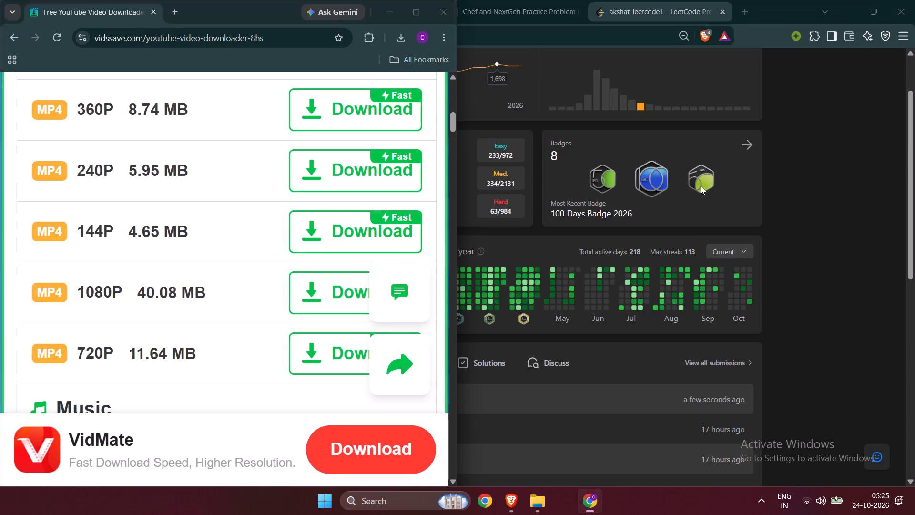
{"action": "left_click", "coordinate": [441, 16]}
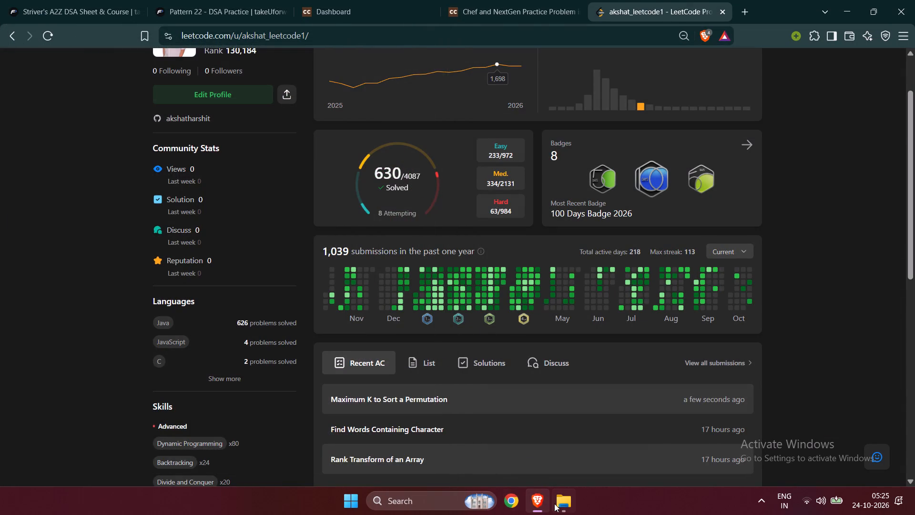
Open the exported Video Project 11 file from the Downloads folder for editing in Clipchamp, with the window maximized.
{"action": "left_click", "coordinate": [555, 504]}
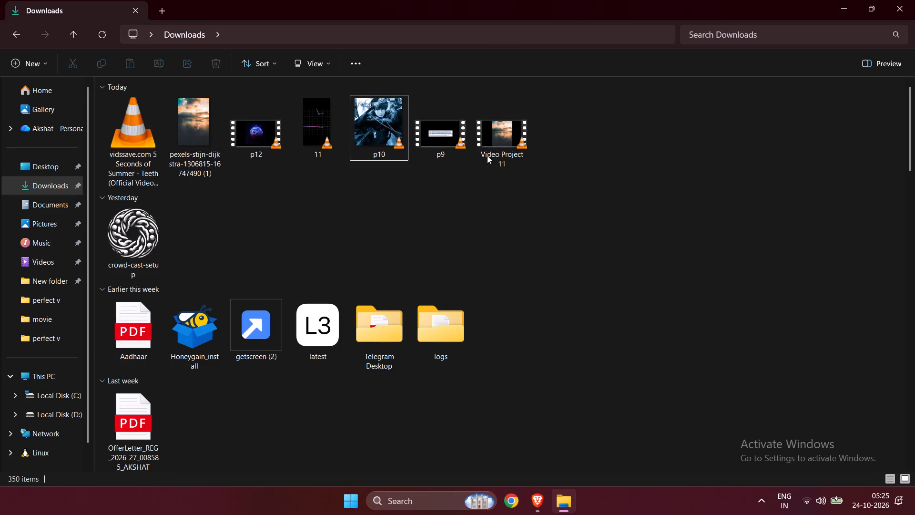
{"action": "left_click", "coordinate": [487, 155]}
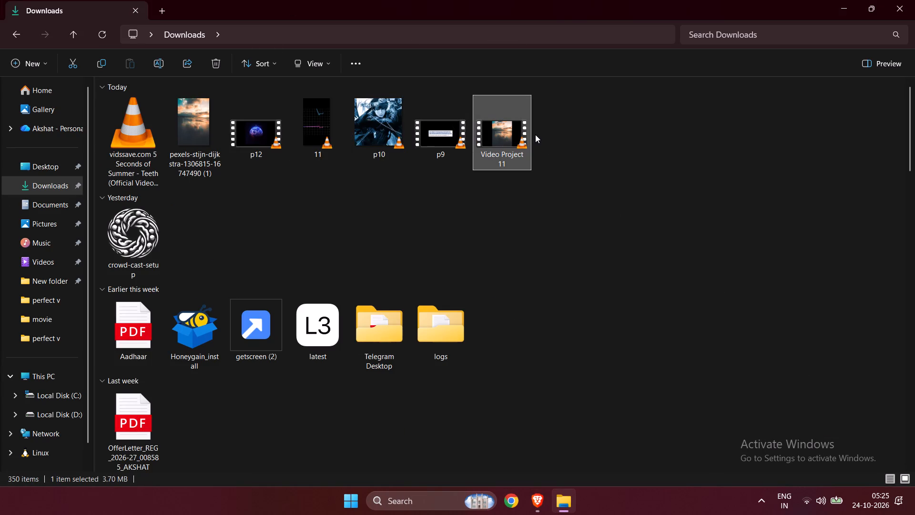
{"action": "right_click", "coordinate": [507, 134]}
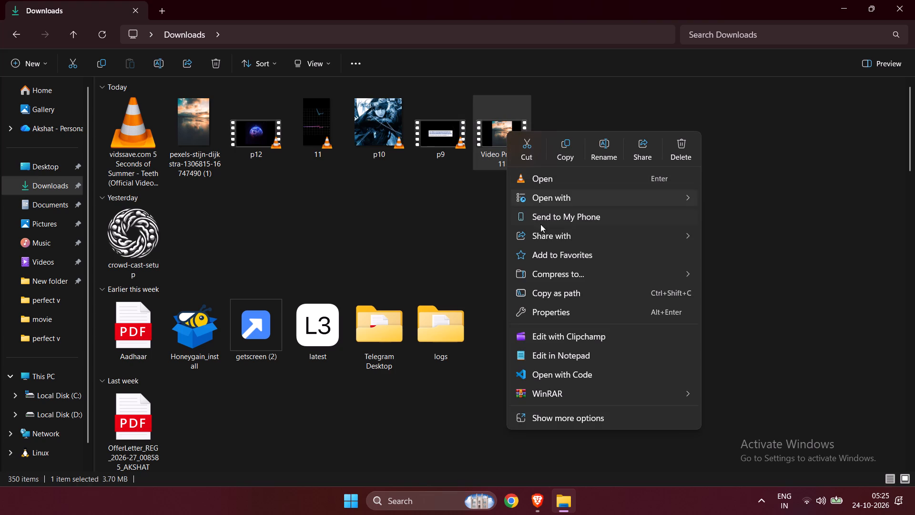
{"action": "left_click", "coordinate": [557, 334]}
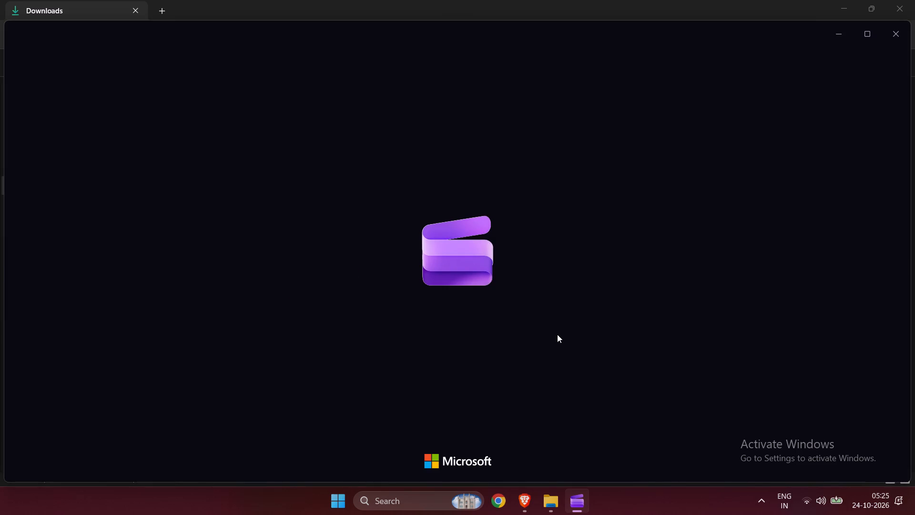
{"action": "left_click", "coordinate": [874, 31]}
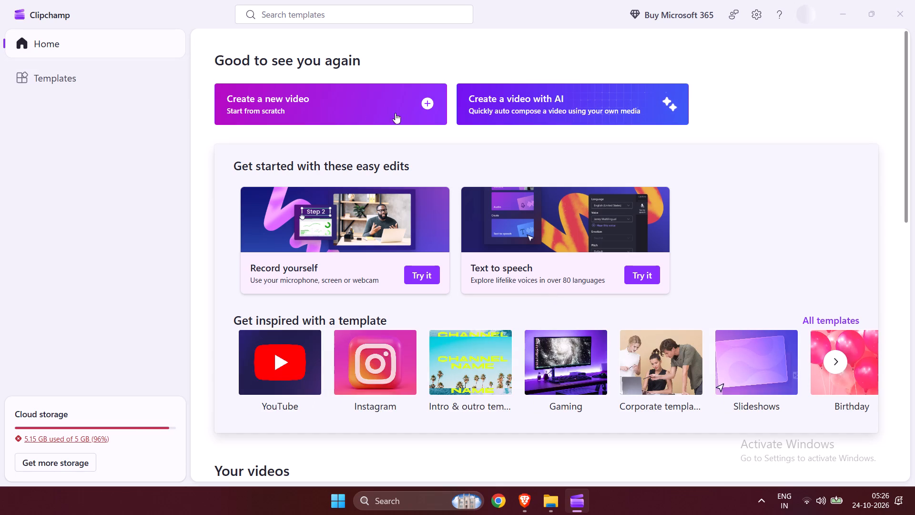
{"action": "left_click", "coordinate": [547, 111]}
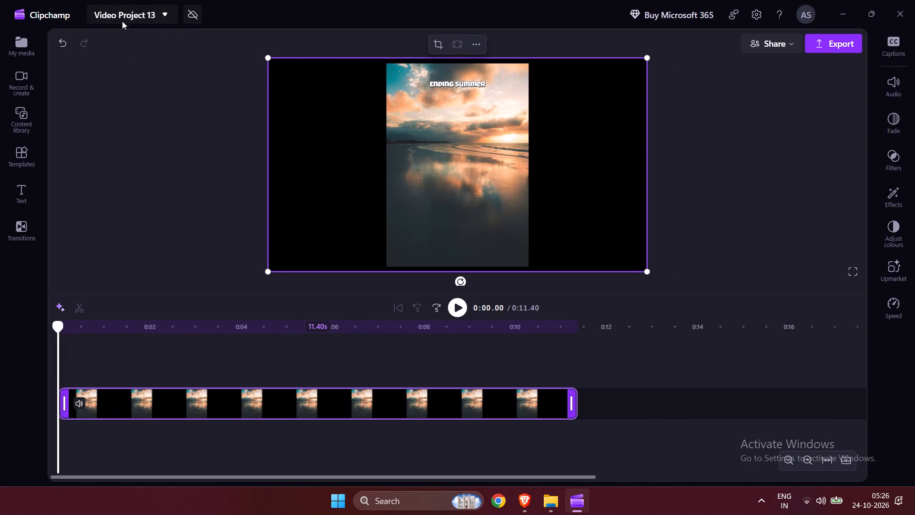
Generate AI autocaptions for the Video Project 11 clip in English (United States), with captions shown in the video.
{"action": "left_click", "coordinate": [897, 39]}
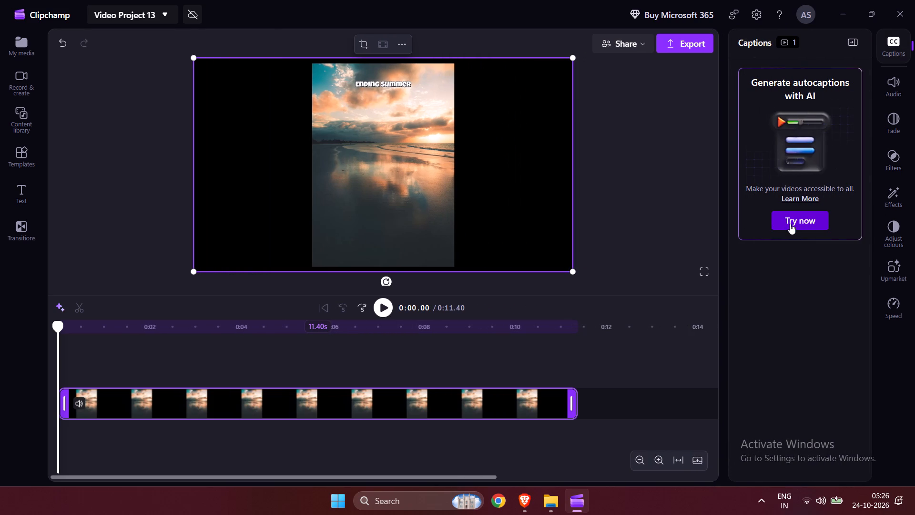
{"action": "left_click", "coordinate": [790, 224]}
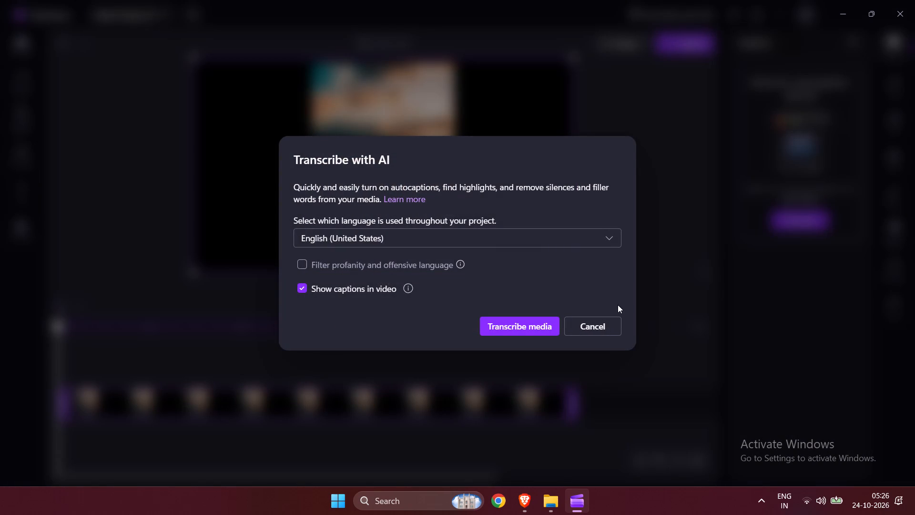
{"action": "left_click", "coordinate": [502, 321]}
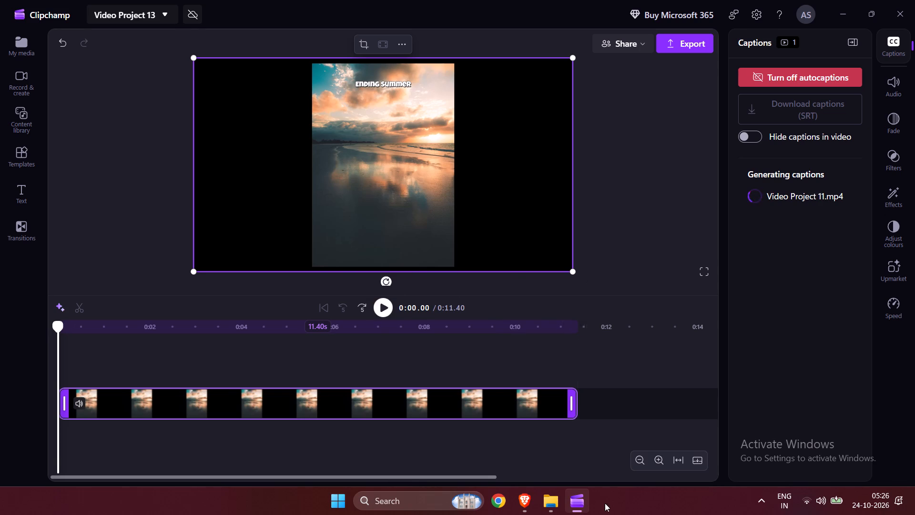
Switch to the Brave browser and reload the open LeetCode profile page.
{"action": "left_click", "coordinate": [523, 501]}
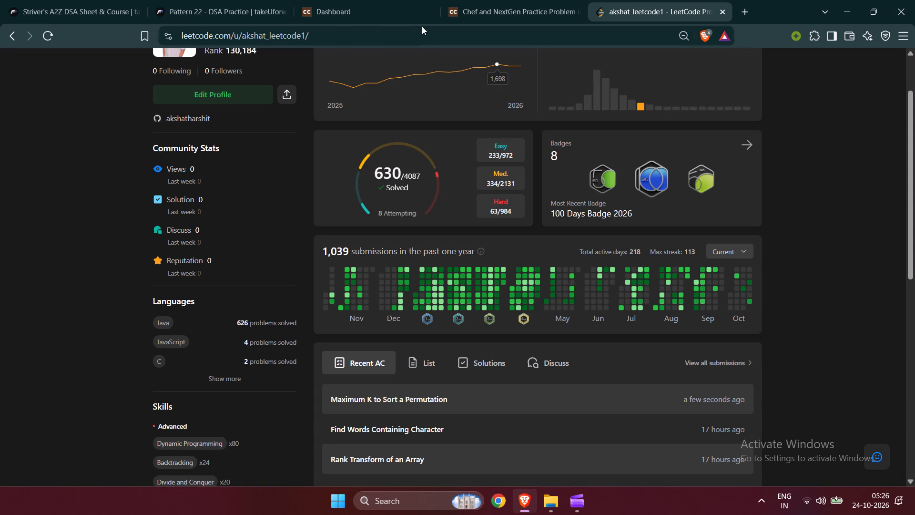
{"action": "left_click", "coordinate": [45, 39]}
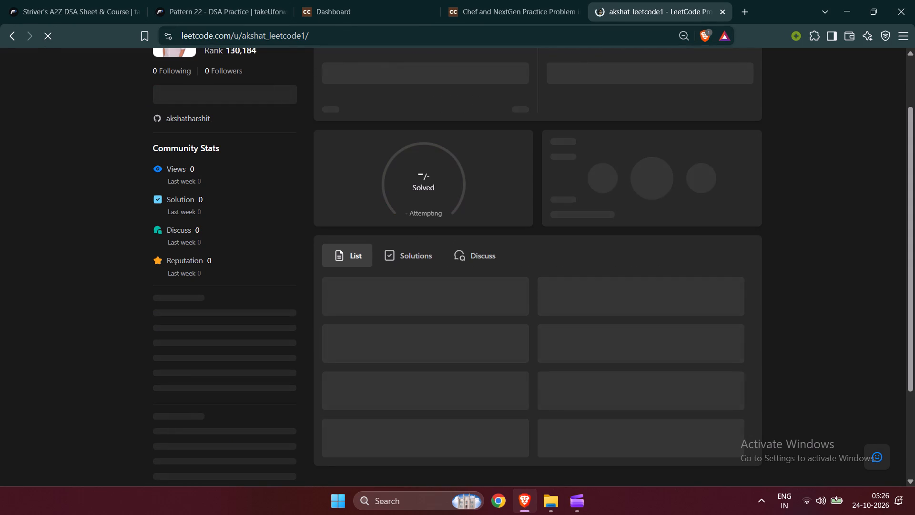
Open the other previously visited LeetCode profile, whose username starts with "am", in the same tab and examine its submission calendar and recent solved problems.
{"action": "left_click", "coordinate": [330, 35]}
{"action": "key", "text": "Right"}
{"action": "key", "text": "BackSpace"}
{"action": "key", "text": "BackSpace"}
{"action": "key", "text": "BackSpace"}
{"action": "key", "text": "BackSpace"}
{"action": "key", "text": "BackSpace"}
{"action": "key", "text": "BackSpace"}
{"action": "key", "text": "BackSpace"}
{"action": "key", "text": "BackSpace"}
{"action": "key", "text": "BackSpace"}
{"action": "key", "text": "BackSpace"}
{"action": "key", "text": "BackSpace"}
{"action": "key", "text": "BackSpace"}
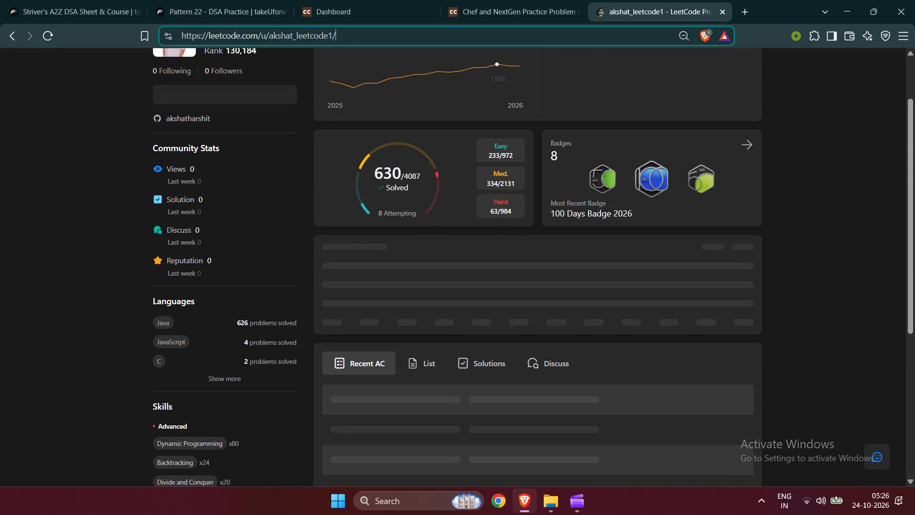
{"action": "key", "text": "BackSpace"}
{"action": "key", "text": "BackSpace"}
{"action": "key", "text": "BackSpace"}
{"action": "key", "text": "BackSpace"}
{"action": "key", "text": "BackSpace"}
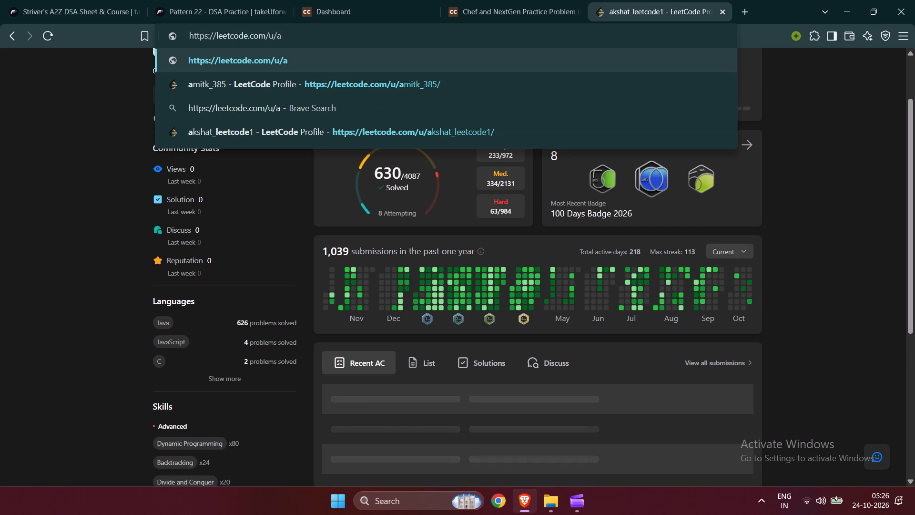
{"action": "key", "text": "m"}
{"action": "key", "text": "Right"}
{"action": "key", "text": "Return"}
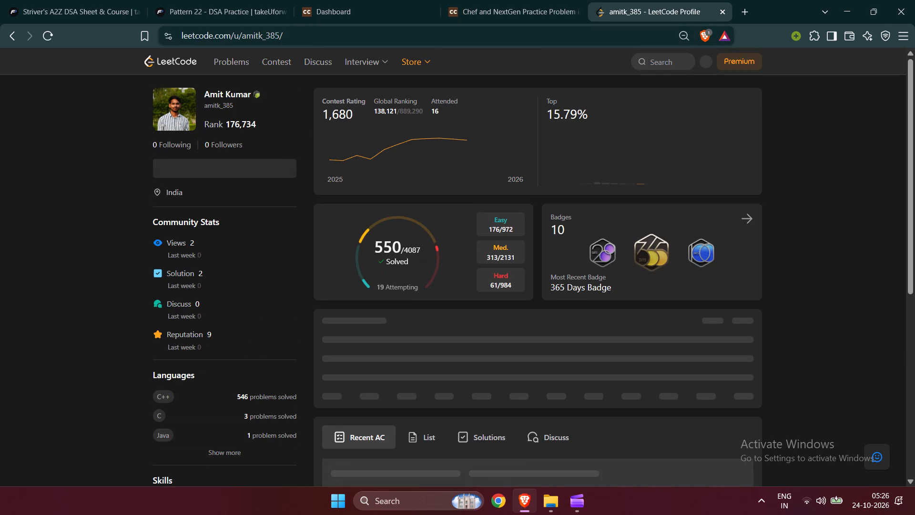
{"action": "scroll", "coordinate": [480, 240], "scroll_direction": "down", "scroll_amount": 4}
{"action": "scroll", "coordinate": [480, 240], "scroll_direction": "up", "scroll_amount": 1}
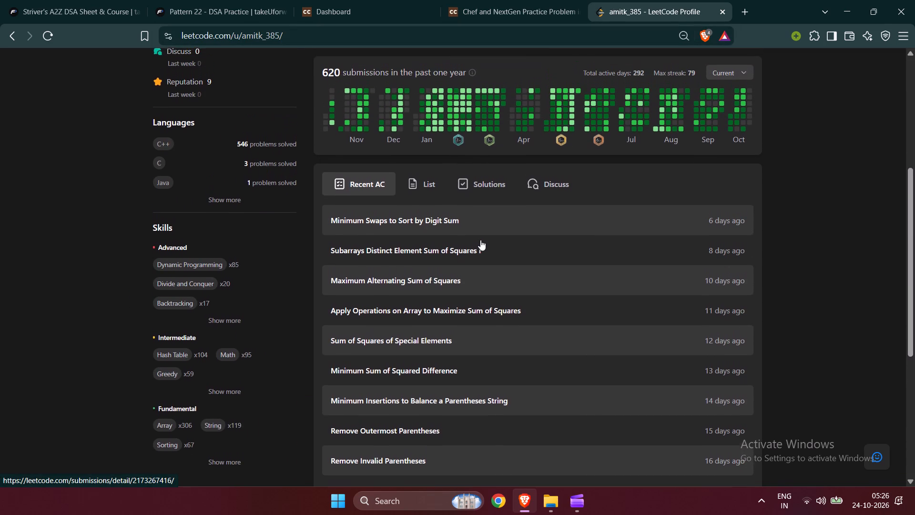
{"action": "scroll", "coordinate": [480, 240], "scroll_direction": "up", "scroll_amount": 1}
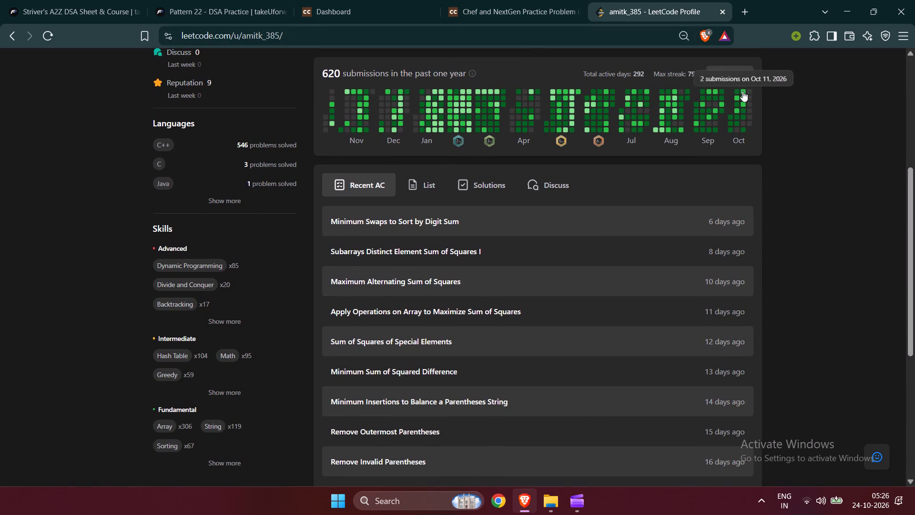
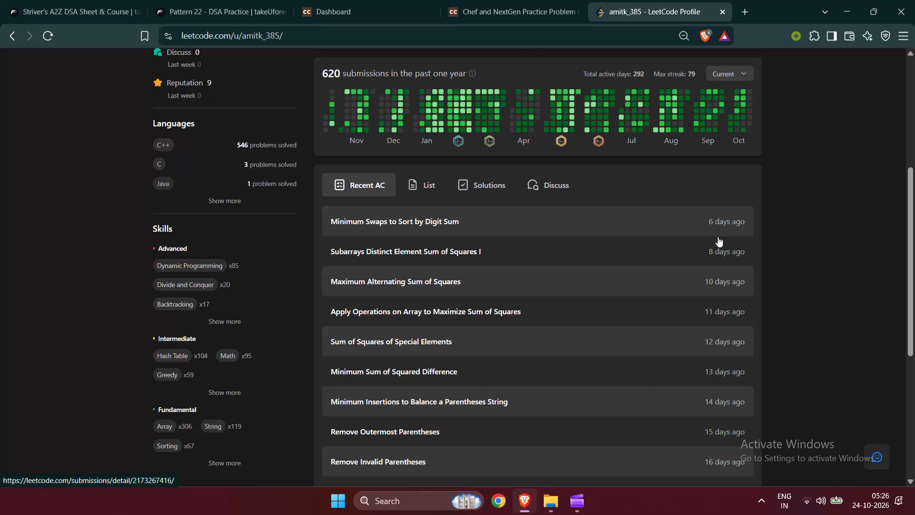
Go back to the previously viewed LeetCode profile page.
{"action": "scroll", "coordinate": [718, 237], "scroll_direction": "right", "scroll_amount": 4}
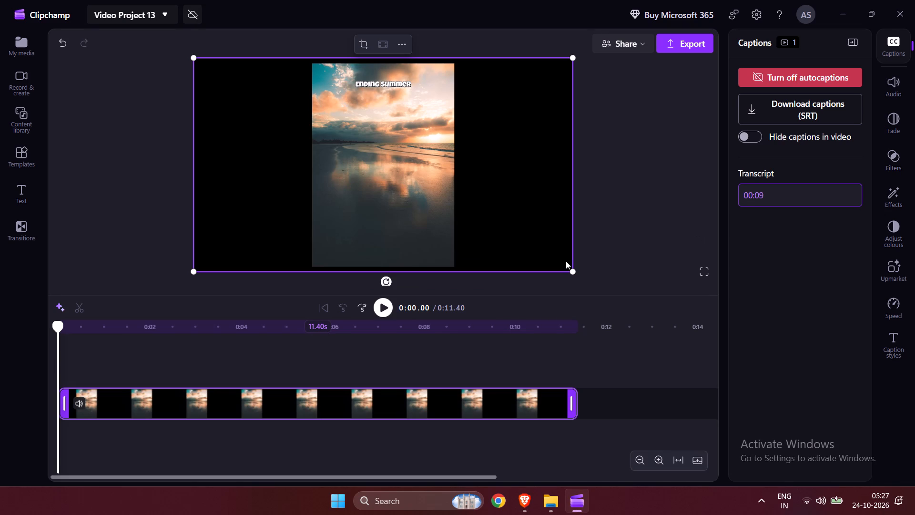
Switch to Clipchamp and play the first seconds of the Ending Summer video to check its generated captions.
{"action": "left_click", "coordinate": [388, 303]}
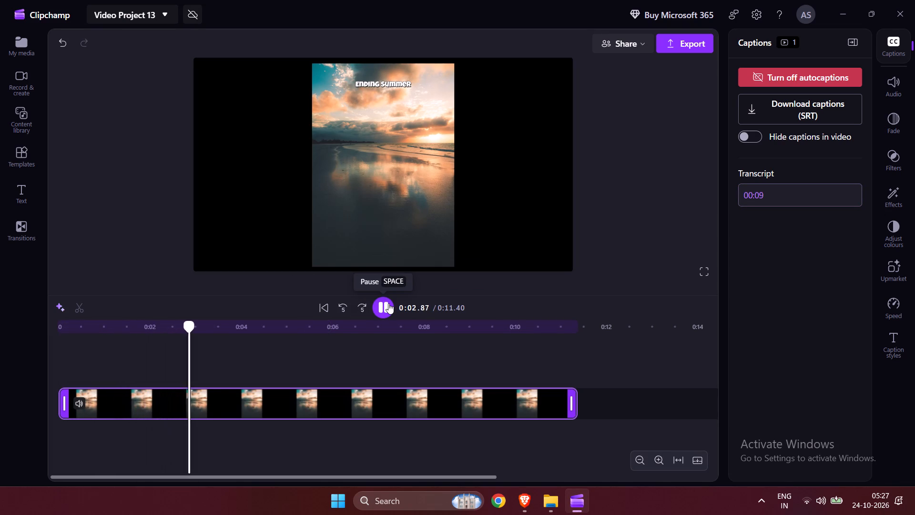
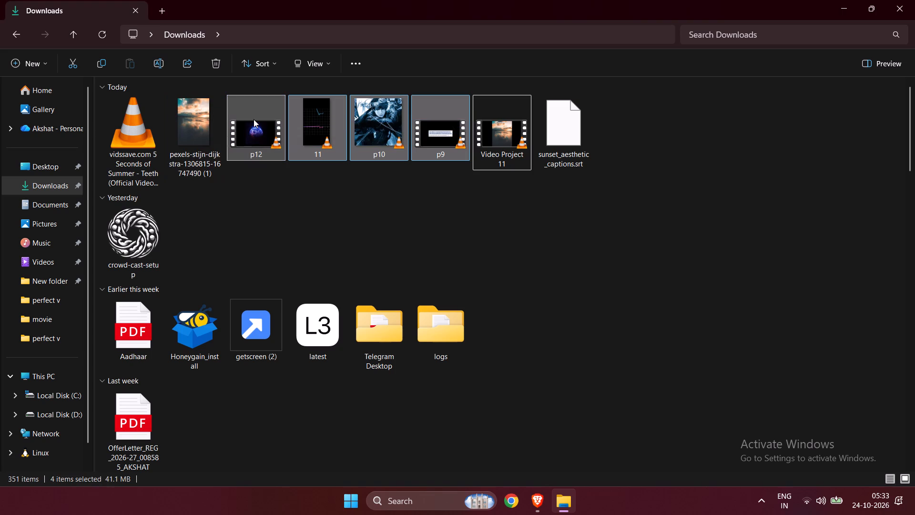
Cut the four selected videos p12, 11, p10 and p9 from Downloads.
{"action": "left_click", "coordinate": [76, 59]}
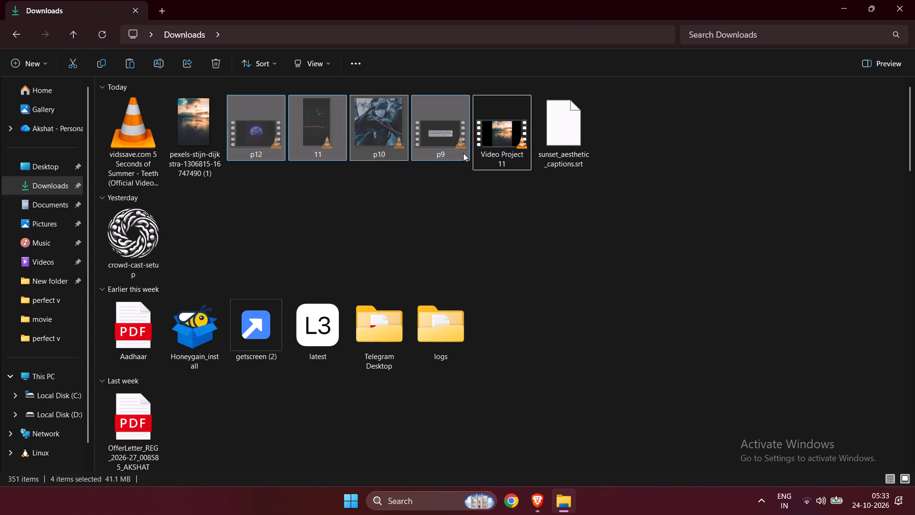
Delete Video Project 11, the 5 Seconds of Summer Teeth file, the pexels sunset image and sunset_aesthetic_captions.srt from Downloads.
{"action": "left_click", "coordinate": [494, 150]}
{"action": "left_click", "coordinate": [217, 64]}
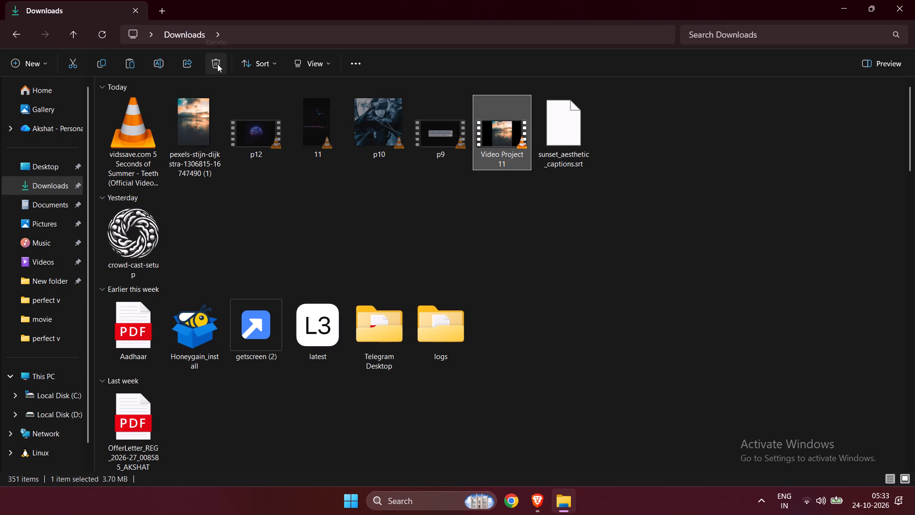
{"action": "left_click_drag", "start_coordinate": [226, 143], "coordinate": [110, 125]}
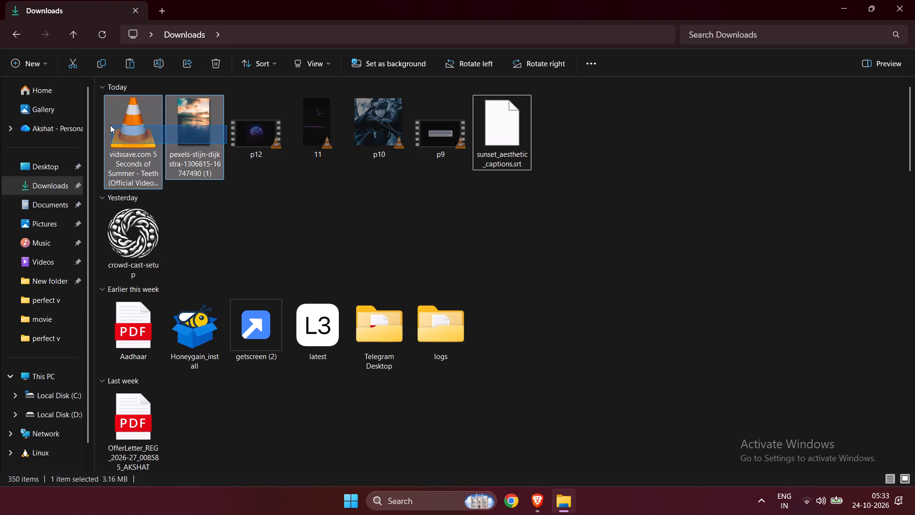
{"action": "left_click_drag", "start_coordinate": [110, 125], "coordinate": [110, 124]}
{"action": "left_click", "coordinate": [211, 63]}
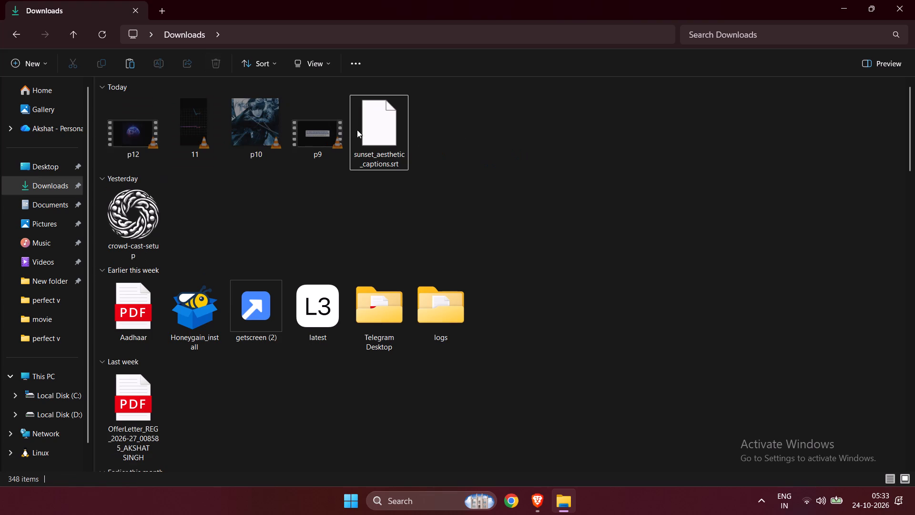
{"action": "left_click", "coordinate": [359, 130]}
{"action": "left_click", "coordinate": [216, 61]}
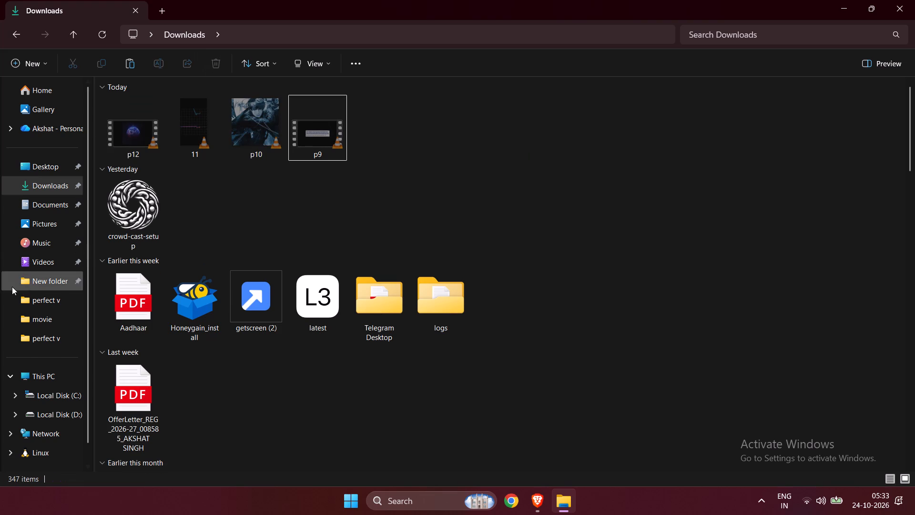
Paste the four cut videos into the perfect v folder under Brave download on drive D:, and close File Explorer.
{"action": "left_click", "coordinate": [30, 303]}
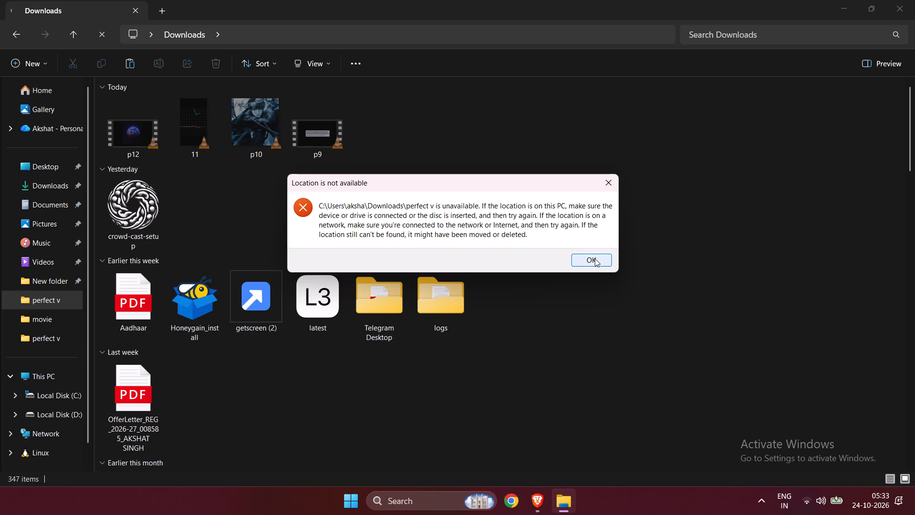
{"action": "left_click", "coordinate": [604, 175]}
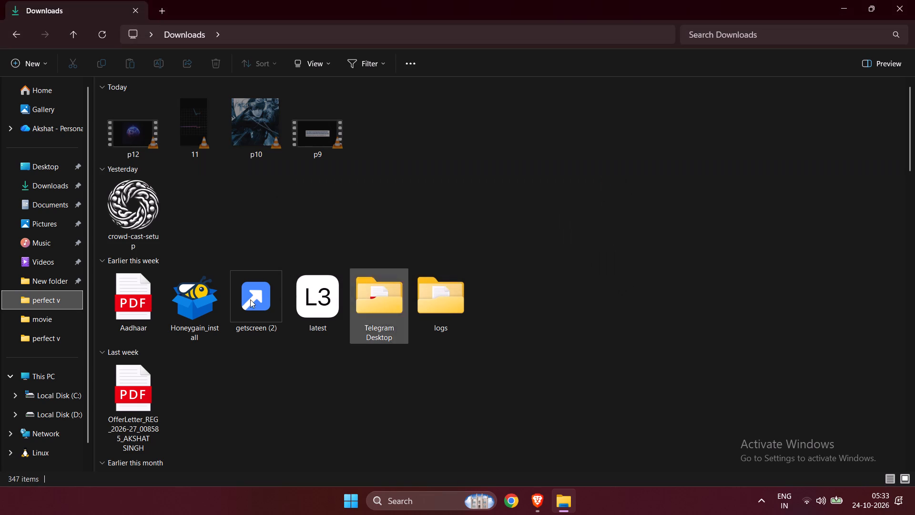
{"action": "left_click", "coordinate": [51, 340]}
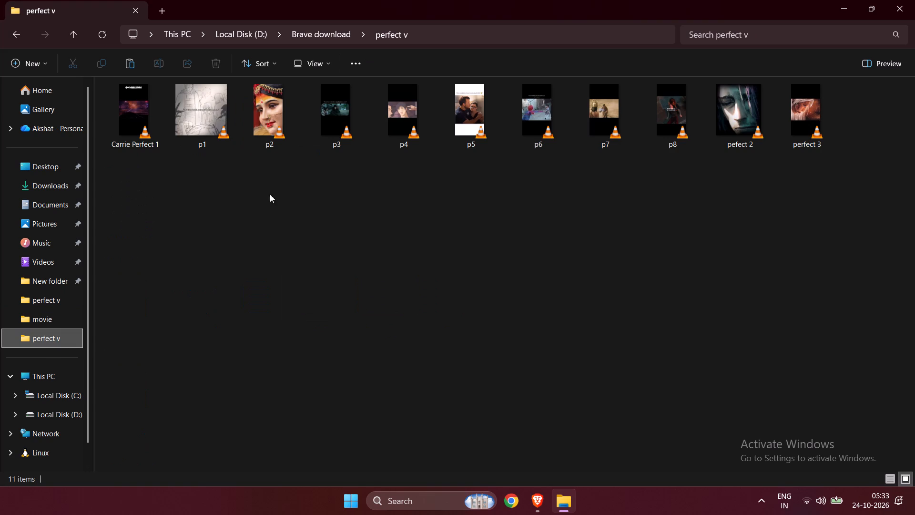
{"action": "left_click", "coordinate": [293, 193]}
{"action": "left_click", "coordinate": [126, 62]}
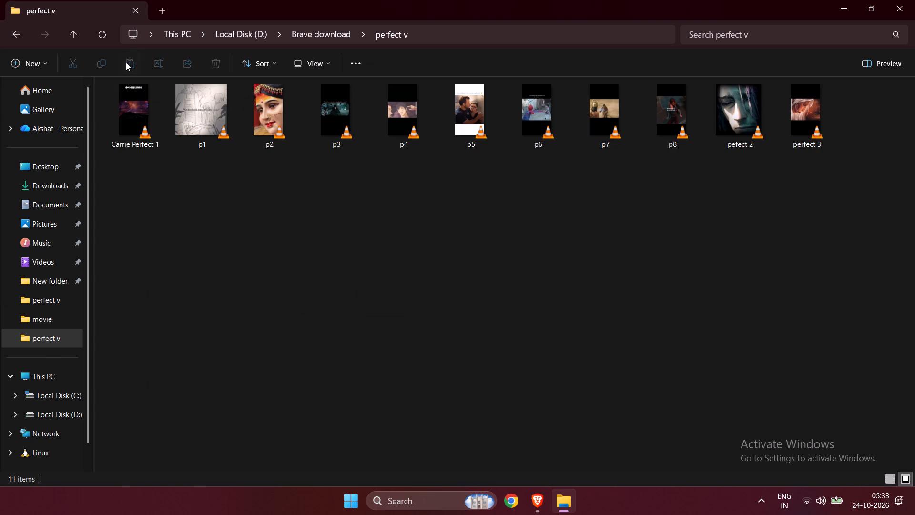
{"action": "left_click", "coordinate": [338, 247]}
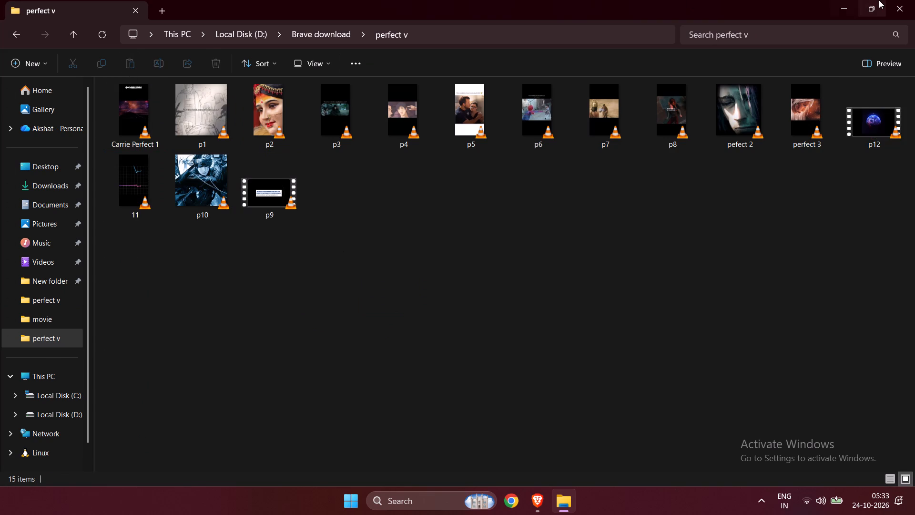
{"action": "left_click", "coordinate": [897, 9]}
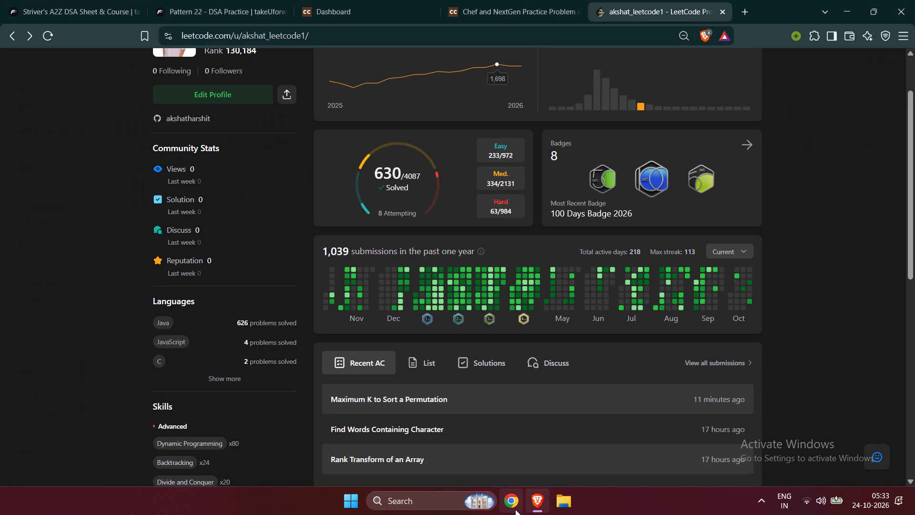
Switch to Chrome with the Chen profile, open YouTube in a maximised window, and go to YouTube Studio for the Random_shorts channel.
{"action": "left_click", "coordinate": [515, 509]}
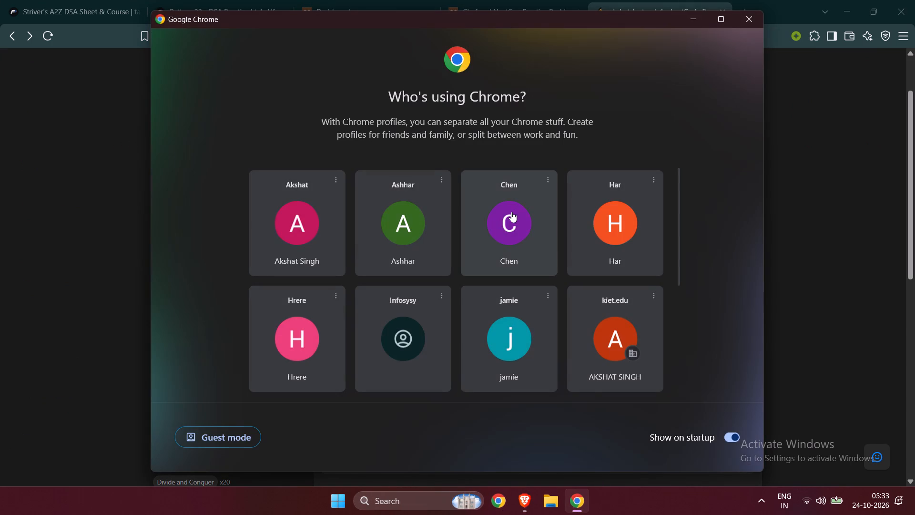
{"action": "left_click", "coordinate": [511, 212]}
{"action": "key", "text": "y"}
{"action": "key", "text": "Return"}
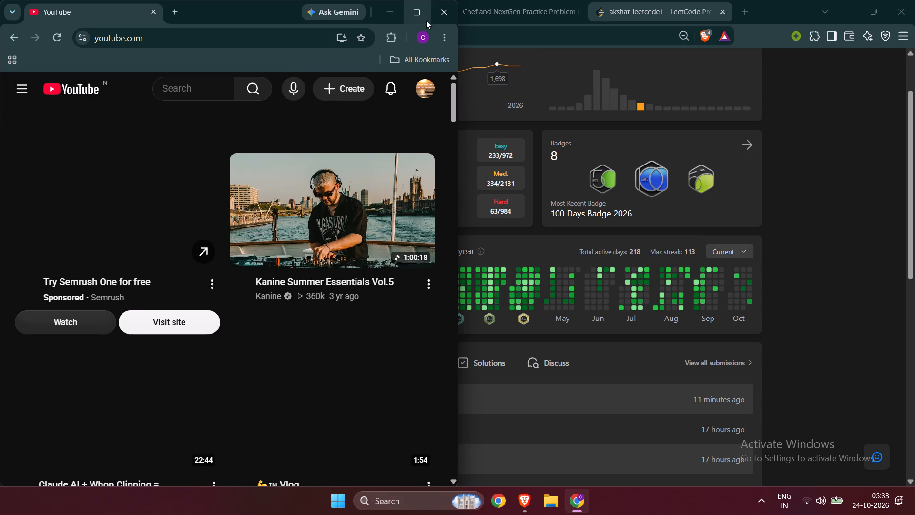
{"action": "key", "text": "alt+space"}
{"action": "left_click", "coordinate": [415, 5]}
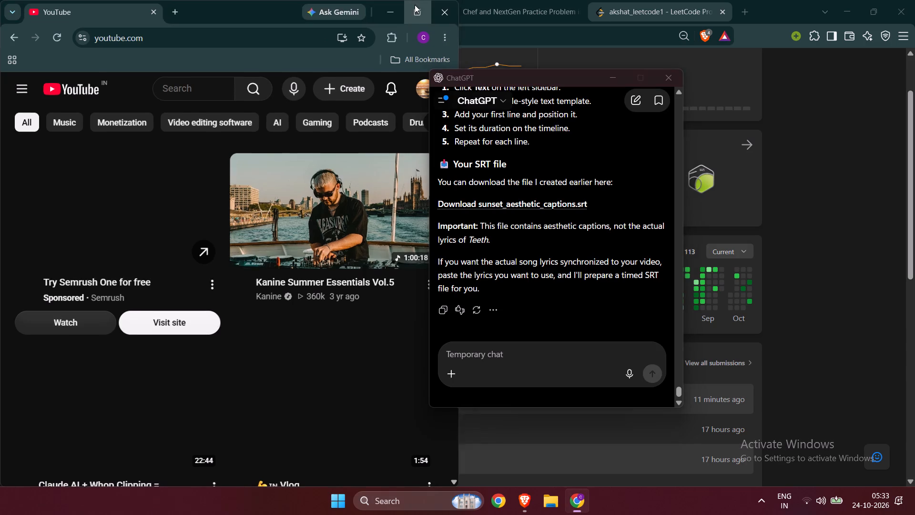
{"action": "key", "text": "alt+space"}
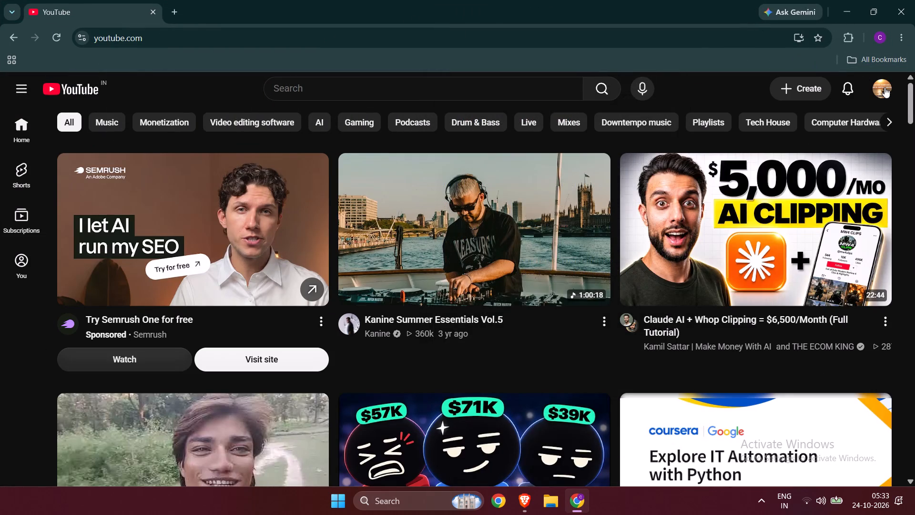
{"action": "left_click", "coordinate": [884, 87]}
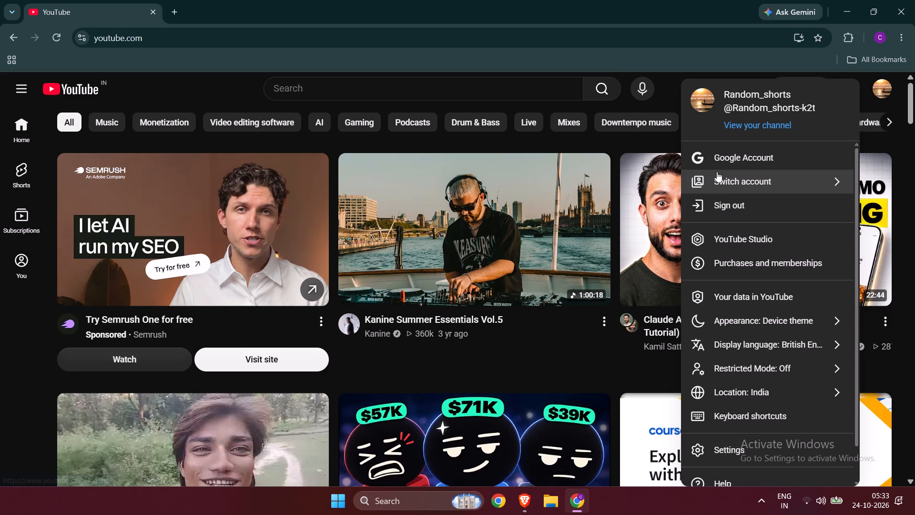
{"action": "left_click", "coordinate": [734, 249]}
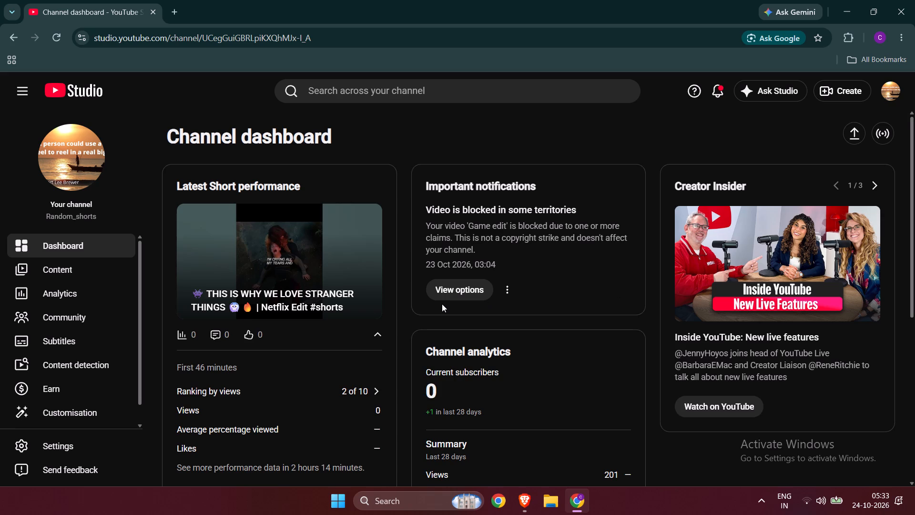
Examine the channel dashboard, then the Videos, Live and Shorts lists in the channel's content.
{"action": "scroll", "coordinate": [442, 304], "scroll_direction": "down", "scroll_amount": 4}
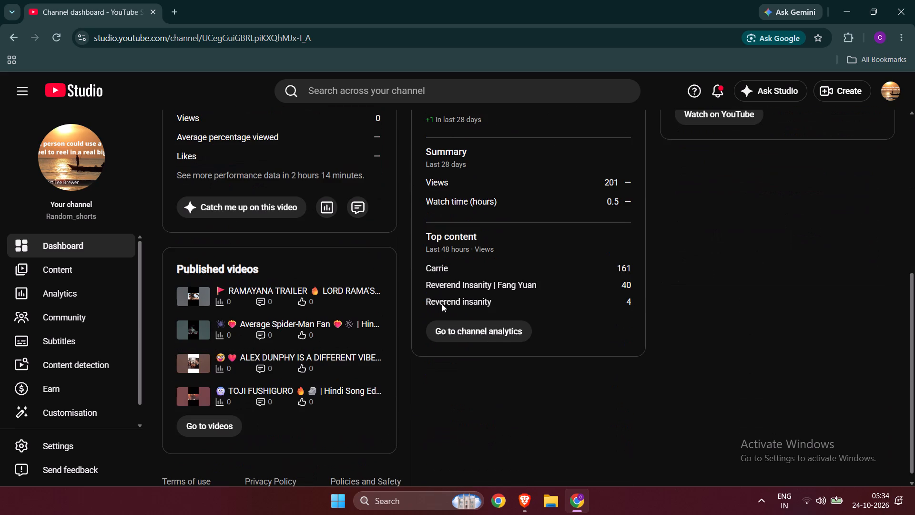
{"action": "scroll", "coordinate": [442, 304], "scroll_direction": "down", "scroll_amount": 1}
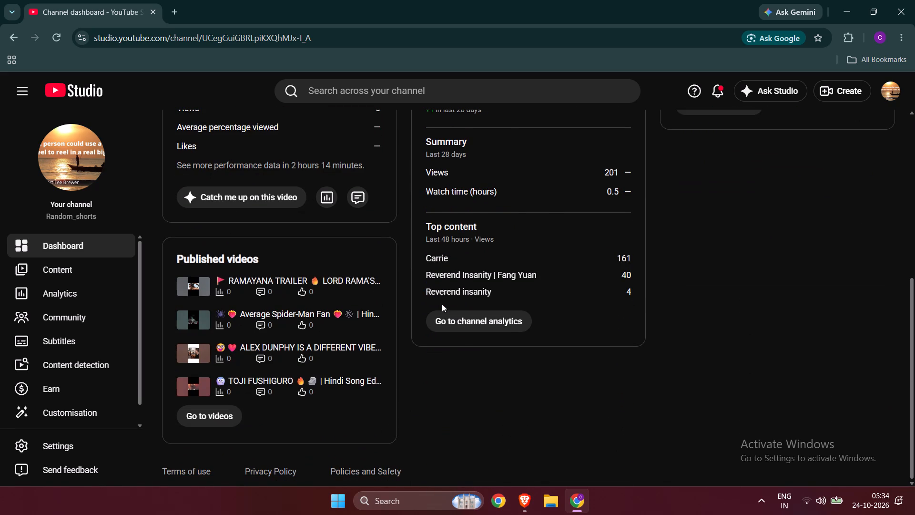
{"action": "scroll", "coordinate": [442, 304], "scroll_direction": "up", "scroll_amount": 7}
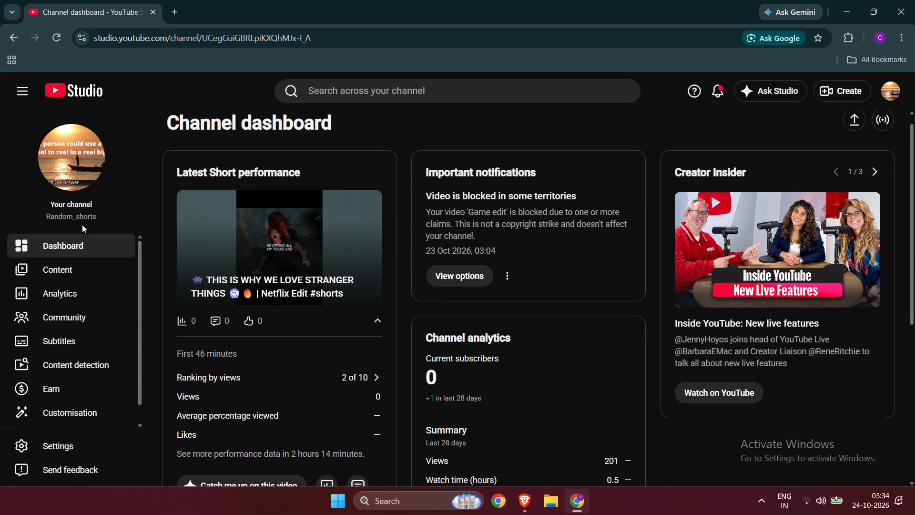
{"action": "left_click", "coordinate": [87, 269]}
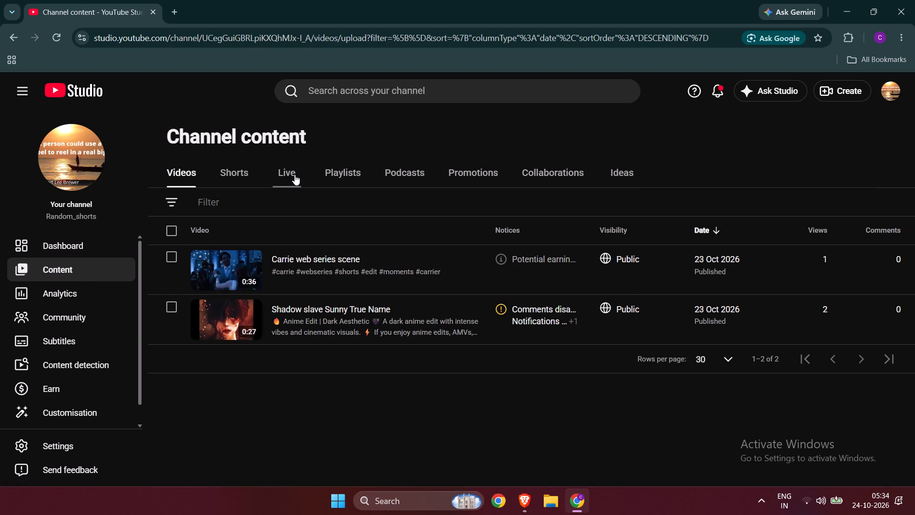
{"action": "left_click", "coordinate": [295, 175]}
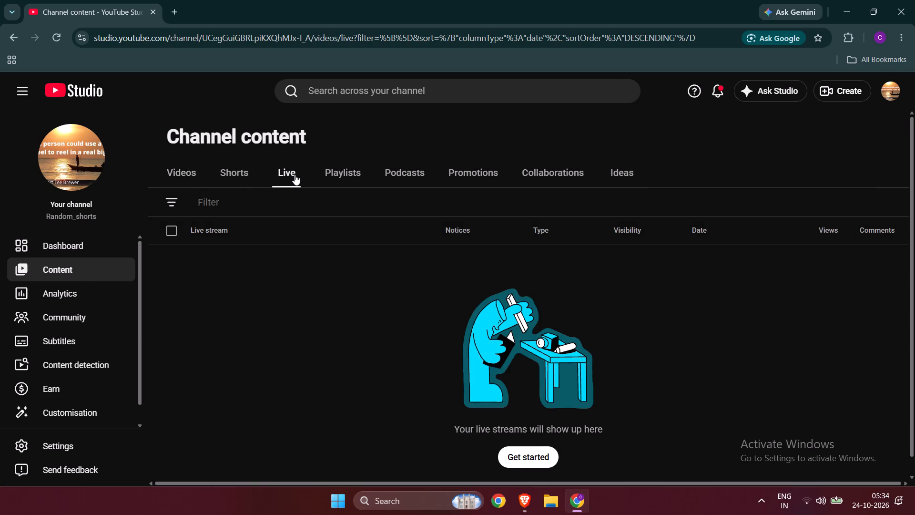
{"action": "left_click", "coordinate": [247, 178]}
{"action": "scroll", "coordinate": [368, 237], "scroll_direction": "down", "scroll_amount": 3}
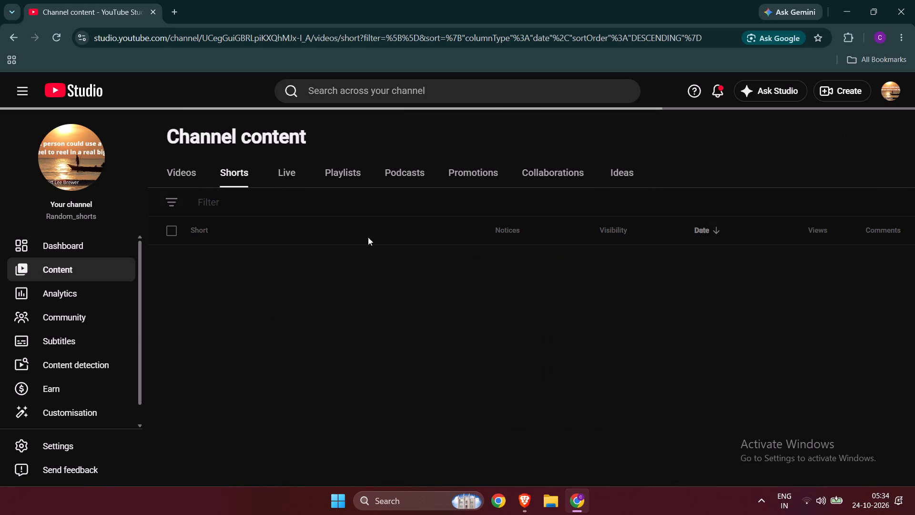
{"action": "scroll", "coordinate": [402, 264], "scroll_direction": "down", "scroll_amount": 4}
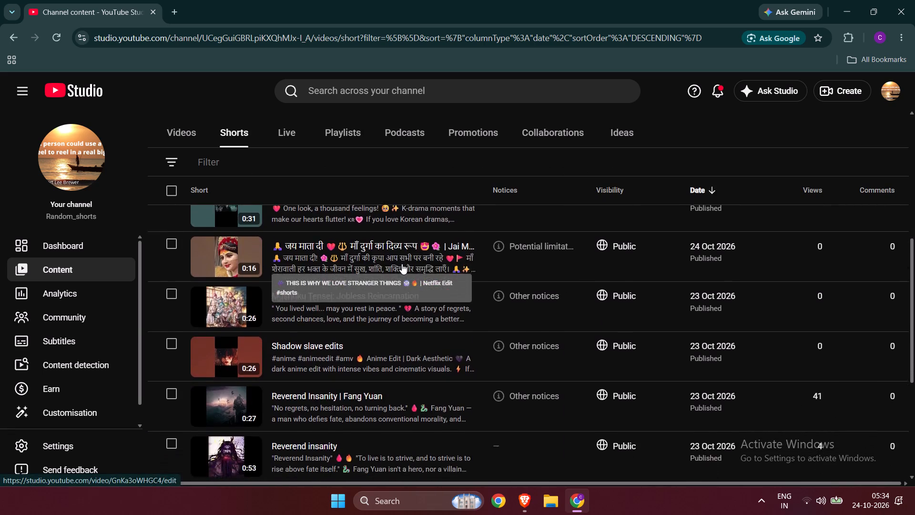
{"action": "scroll", "coordinate": [402, 264], "scroll_direction": "down", "scroll_amount": 4}
{"action": "scroll", "coordinate": [402, 264], "scroll_direction": "up", "scroll_amount": 7}
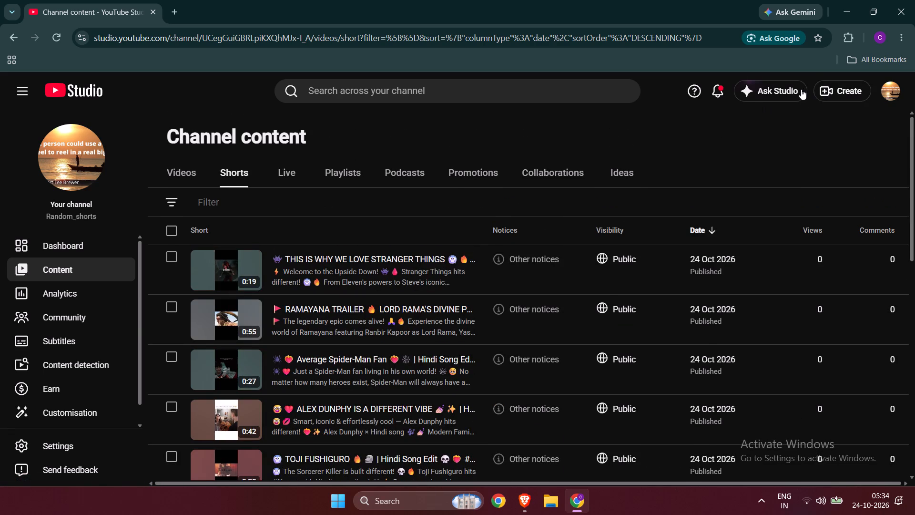
{"action": "left_click", "coordinate": [838, 85]}
{"action": "left_click", "coordinate": [809, 115]}
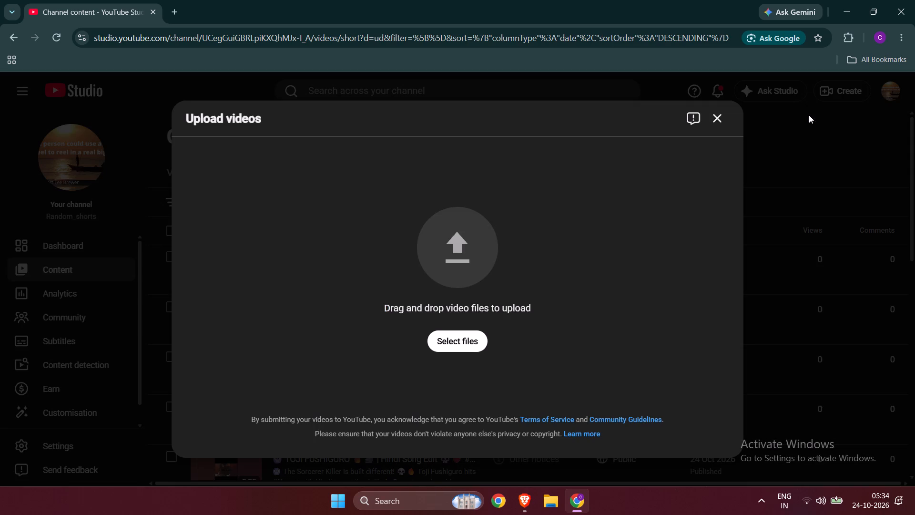
{"action": "left_click", "coordinate": [466, 334]}
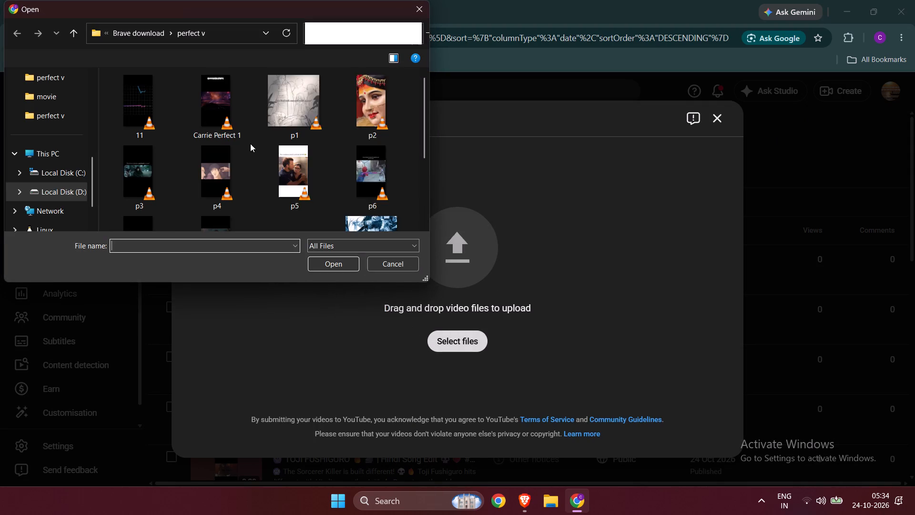
{"action": "scroll", "coordinate": [348, 144], "scroll_direction": "down", "scroll_amount": 7}
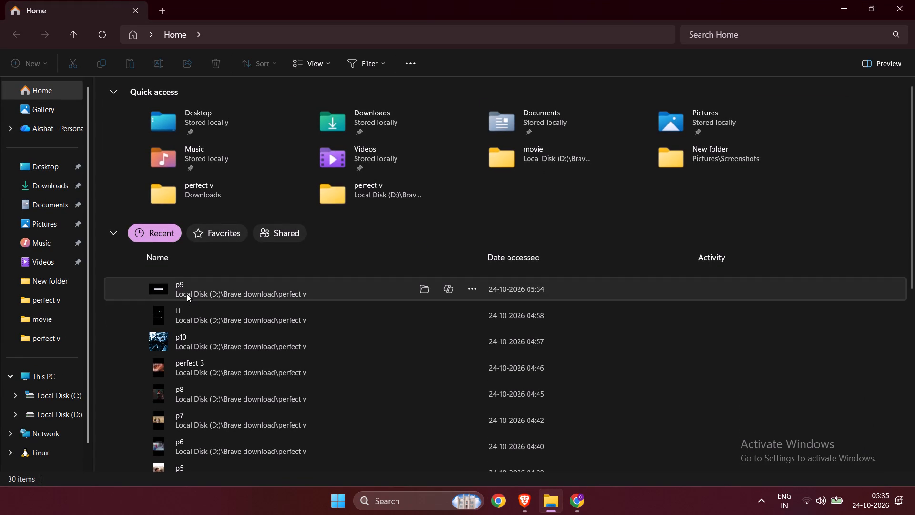
{"action": "double_click", "coordinate": [187, 294]}
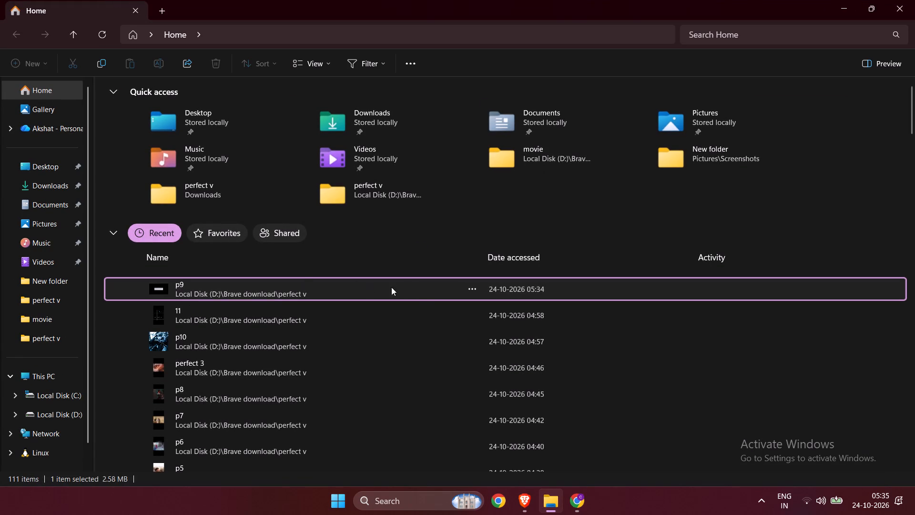
{"action": "left_click", "coordinate": [425, 292]}
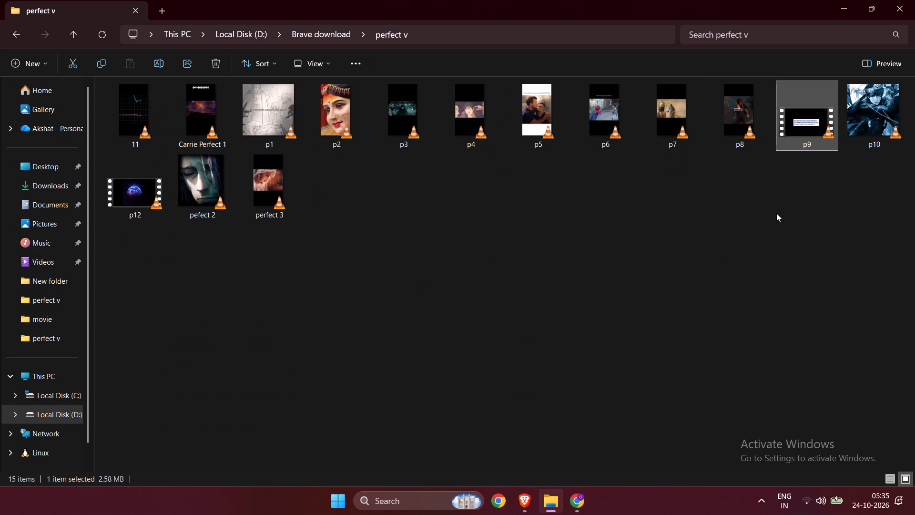
{"action": "right_click", "coordinate": [821, 139]}
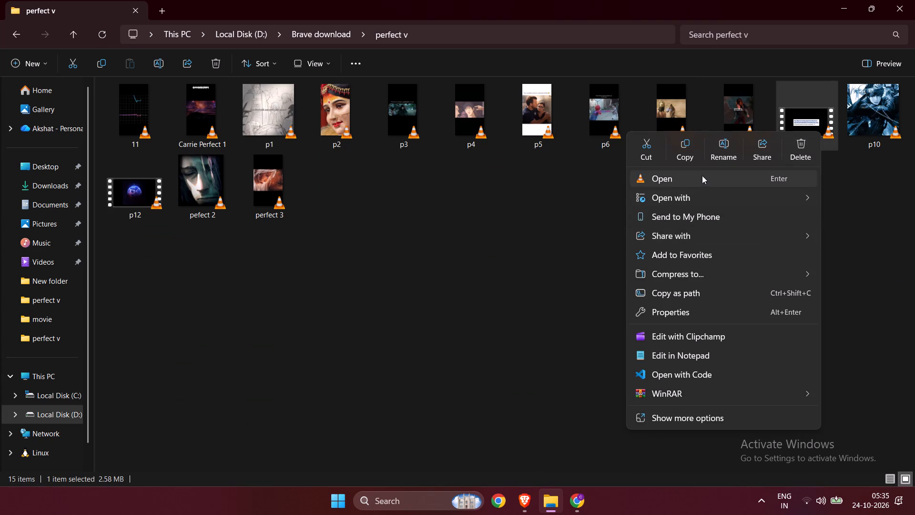
Return to Chrome, close the Earth & Moon upload without publishing it, look over the Shorts list, and close Chrome.
{"action": "left_click", "coordinate": [576, 506]}
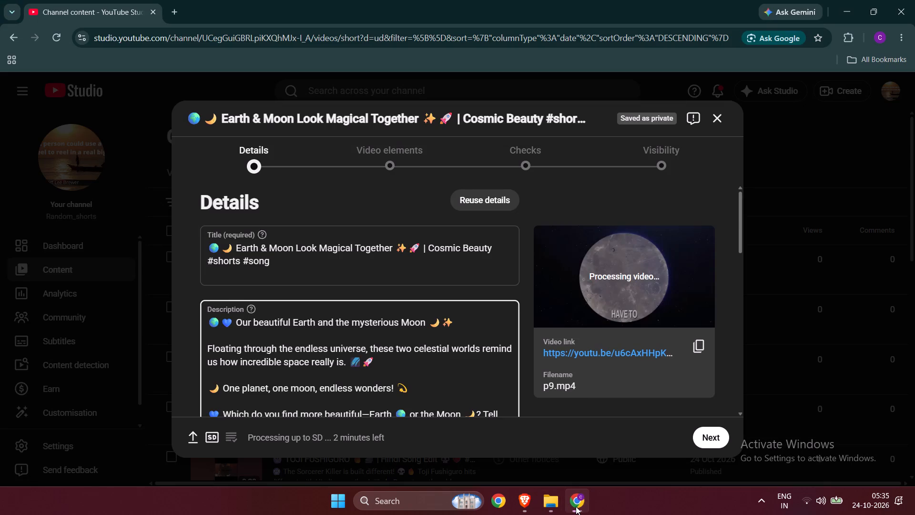
{"action": "left_click", "coordinate": [712, 119]}
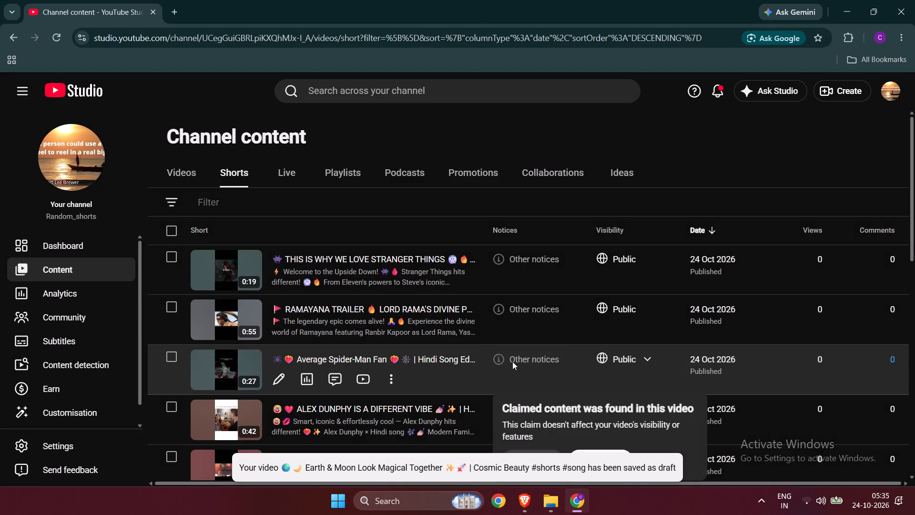
{"action": "scroll", "coordinate": [401, 247], "scroll_direction": "down", "scroll_amount": 7}
{"action": "scroll", "coordinate": [401, 247], "scroll_direction": "up", "scroll_amount": 1}
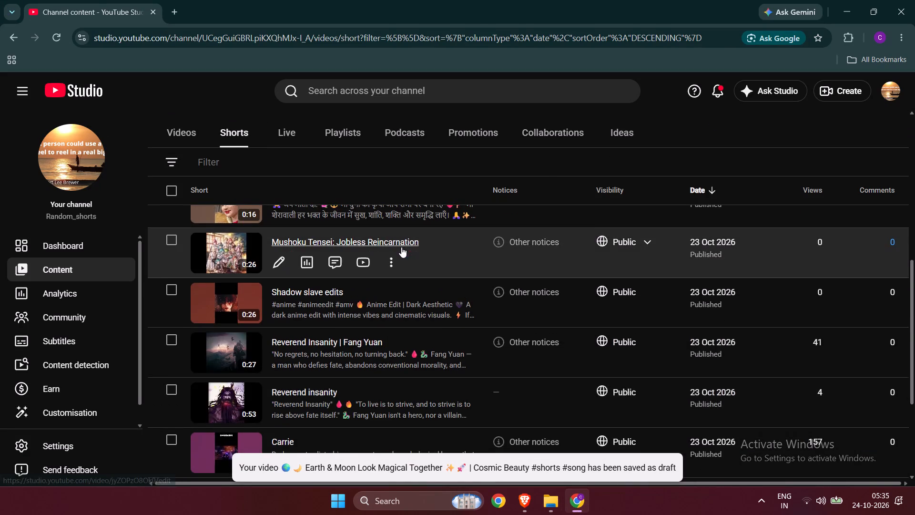
{"action": "scroll", "coordinate": [401, 247], "scroll_direction": "up", "scroll_amount": 7}
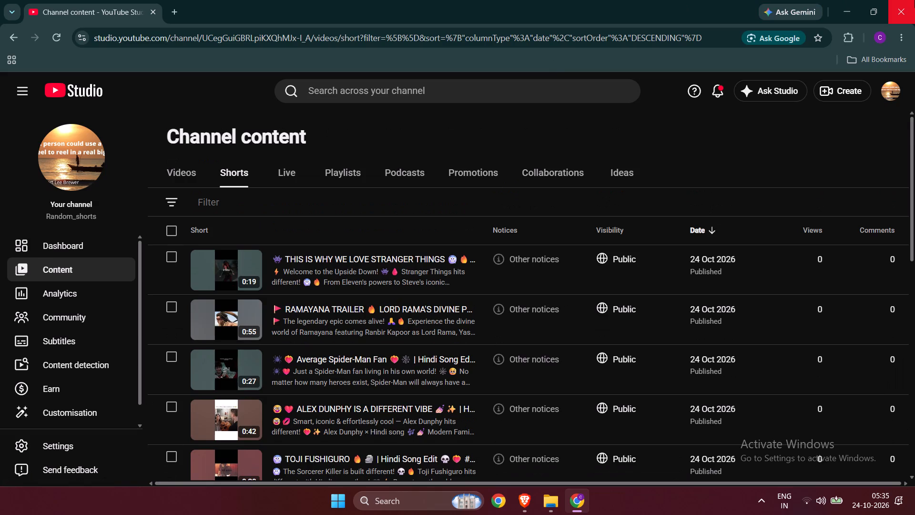
{"action": "left_click", "coordinate": [914, 0]}
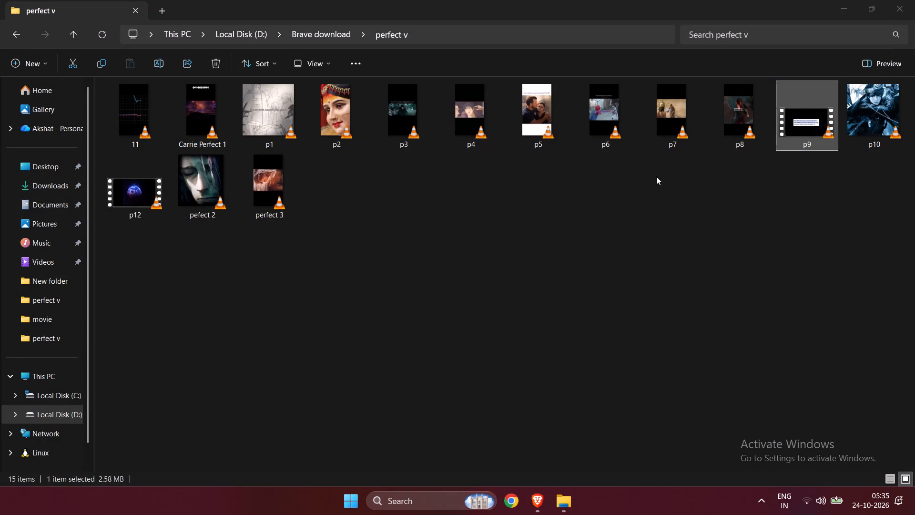
Open the p9 video from the perfect v folder in a new Clipchamp project.
{"action": "right_click", "coordinate": [802, 123]}
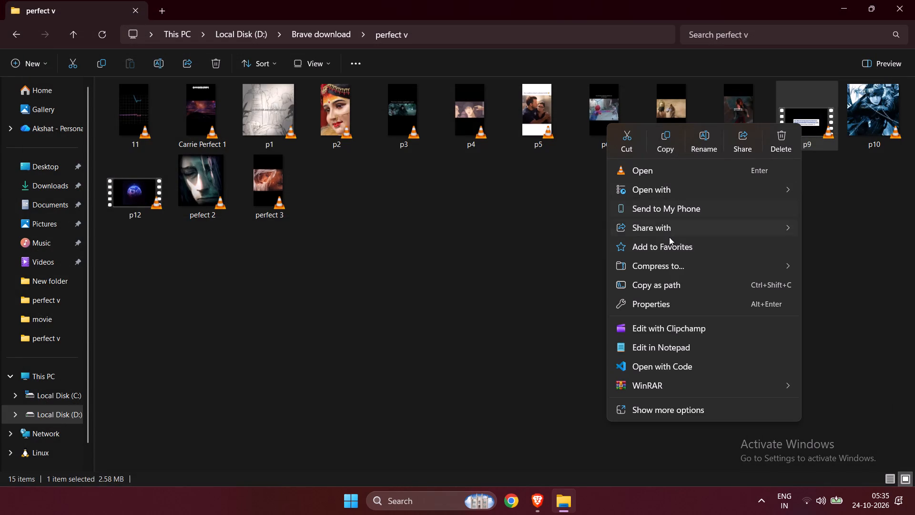
{"action": "left_click", "coordinate": [650, 327]}
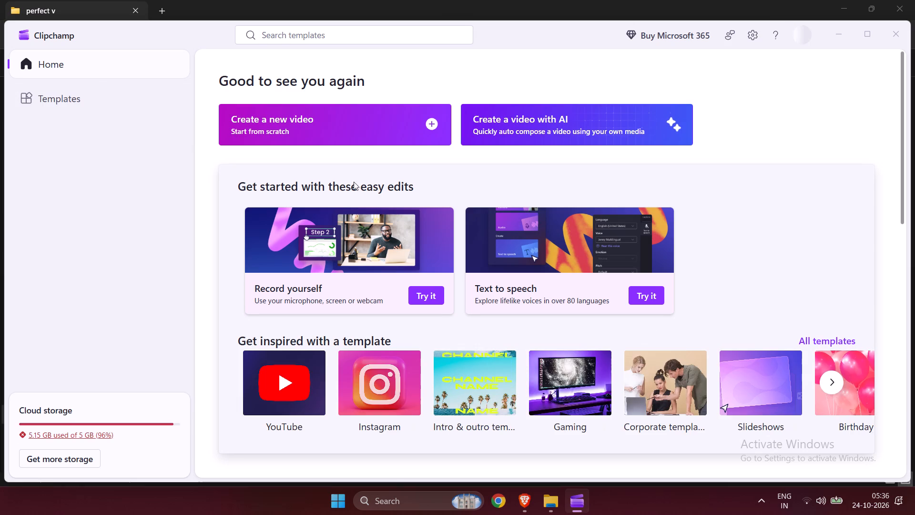
{"action": "left_click", "coordinate": [337, 116]}
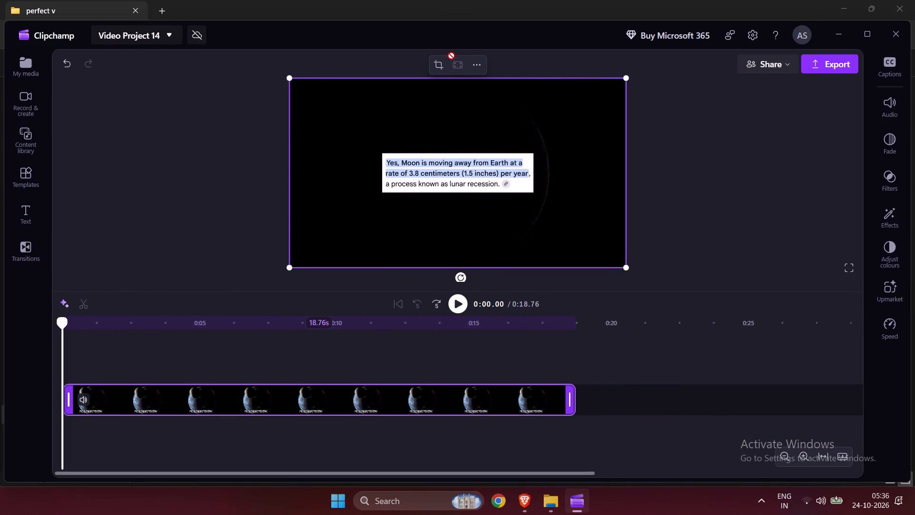
Preview the opening second of the p9 clip and check which further editing options the clip offers.
{"action": "left_click", "coordinate": [462, 150]}
{"action": "double_click", "coordinate": [465, 170]}
{"action": "left_click", "coordinate": [454, 308]}
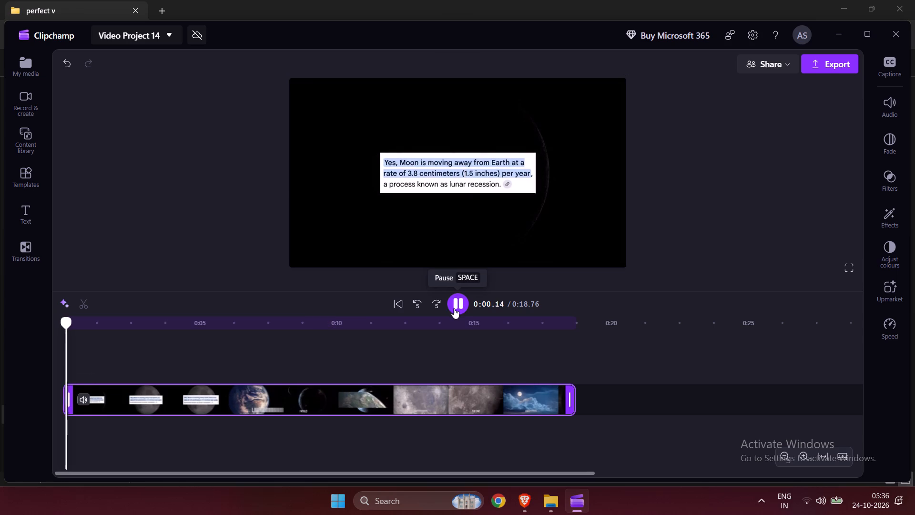
{"action": "left_click", "coordinate": [454, 308]}
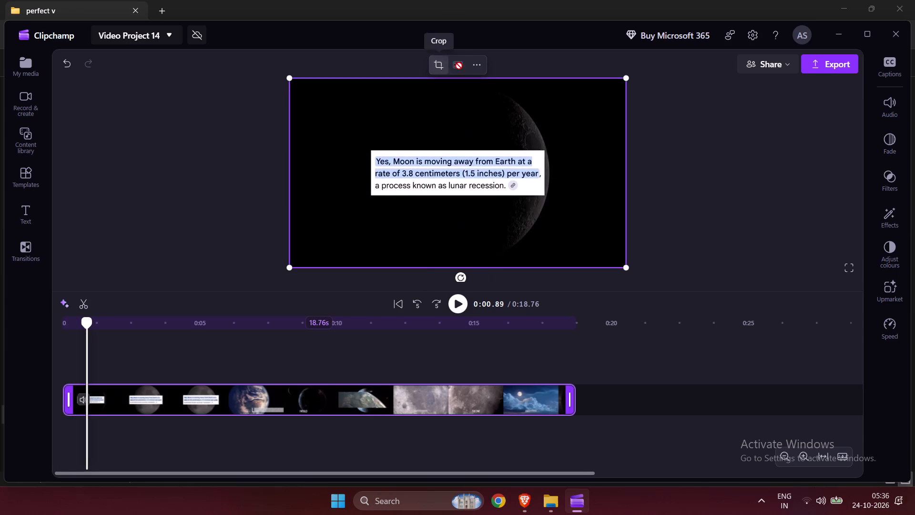
{"action": "left_click", "coordinate": [478, 68]}
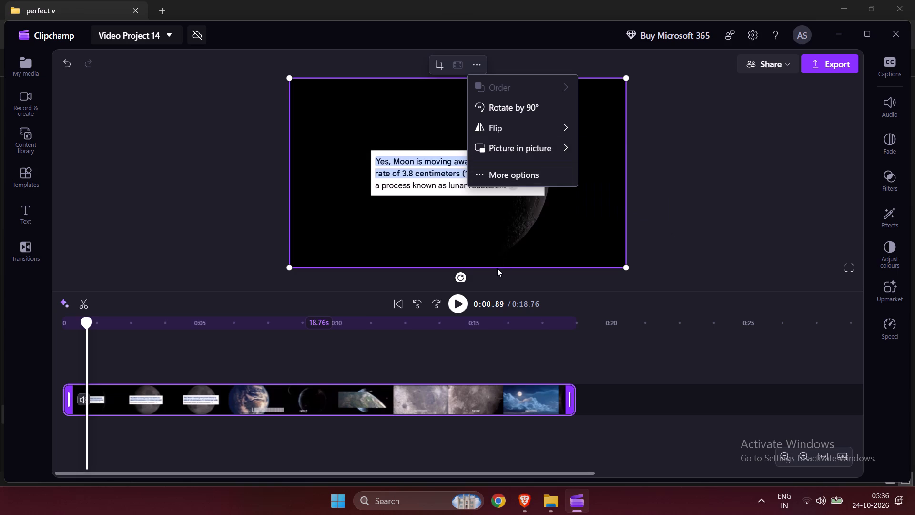
{"action": "left_click", "coordinate": [669, 232]}
{"action": "left_click_drag", "start_coordinate": [345, 402], "coordinate": [343, 403]}
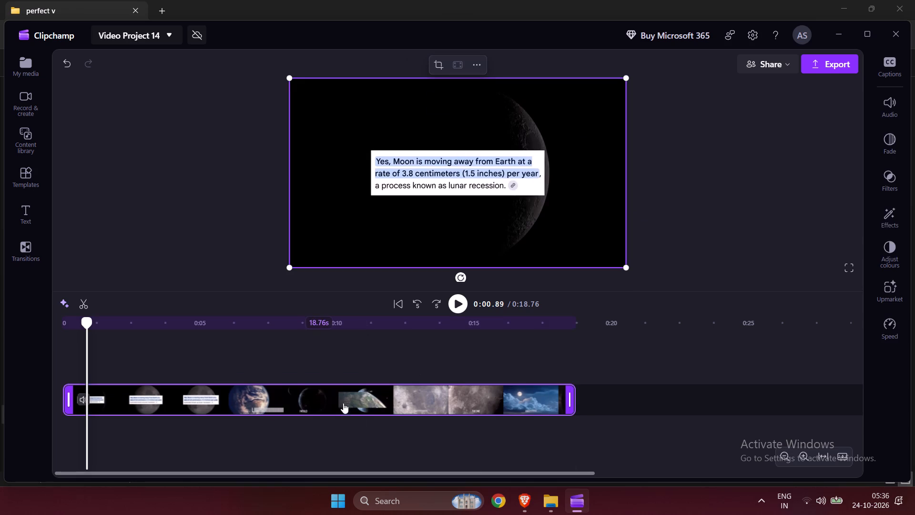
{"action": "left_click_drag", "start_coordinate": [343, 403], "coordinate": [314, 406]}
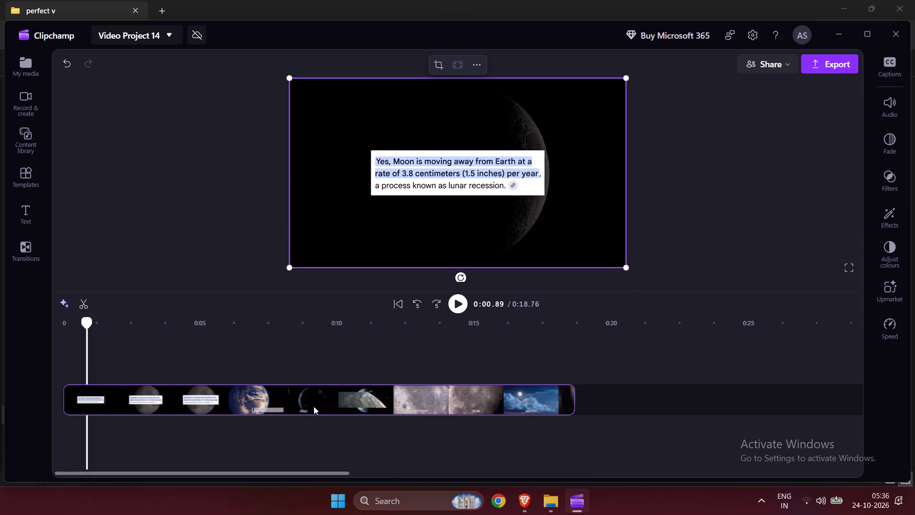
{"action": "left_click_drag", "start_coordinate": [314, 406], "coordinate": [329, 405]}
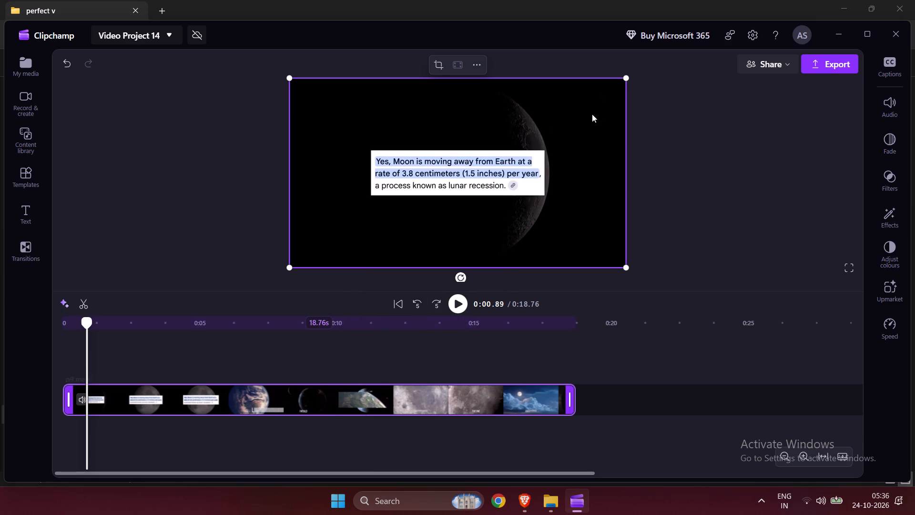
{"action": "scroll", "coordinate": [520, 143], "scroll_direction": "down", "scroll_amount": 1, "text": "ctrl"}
Change the p9 project's aspect ratio to vertical 9:16 and export the video at 1080p.
{"action": "left_click", "coordinate": [165, 71]}
{"action": "left_click", "coordinate": [457, 64]}
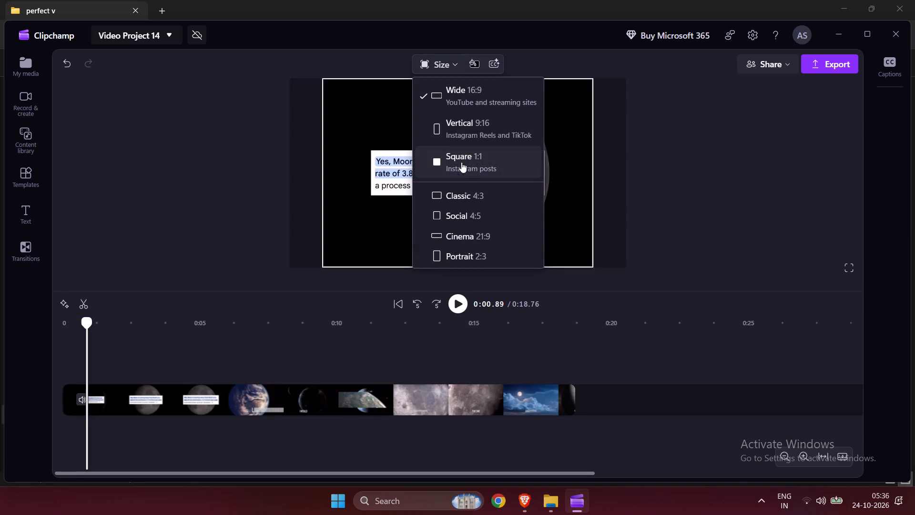
{"action": "left_click", "coordinate": [479, 125]}
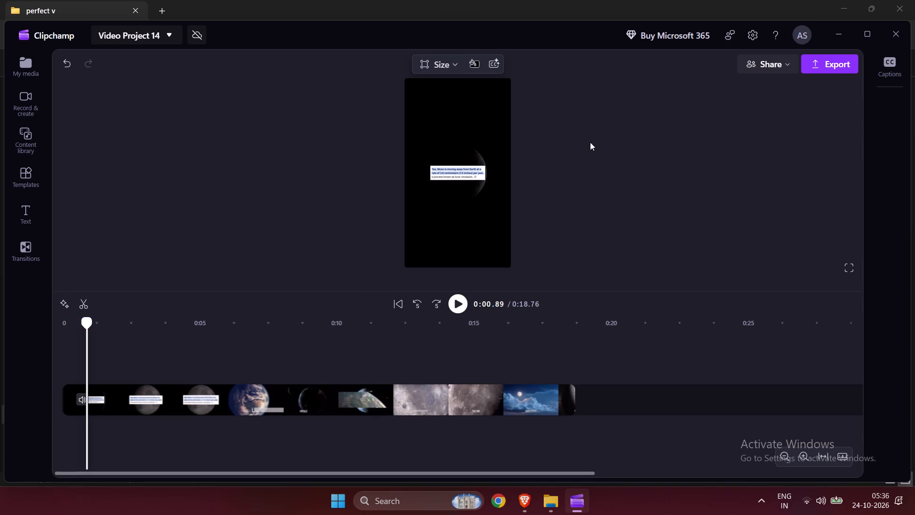
{"action": "left_click", "coordinate": [833, 70]}
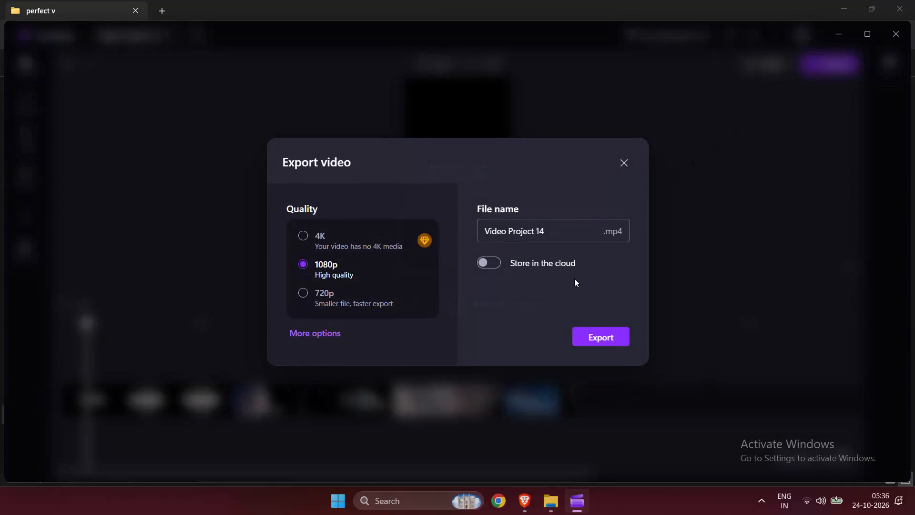
{"action": "left_click", "coordinate": [597, 341]}
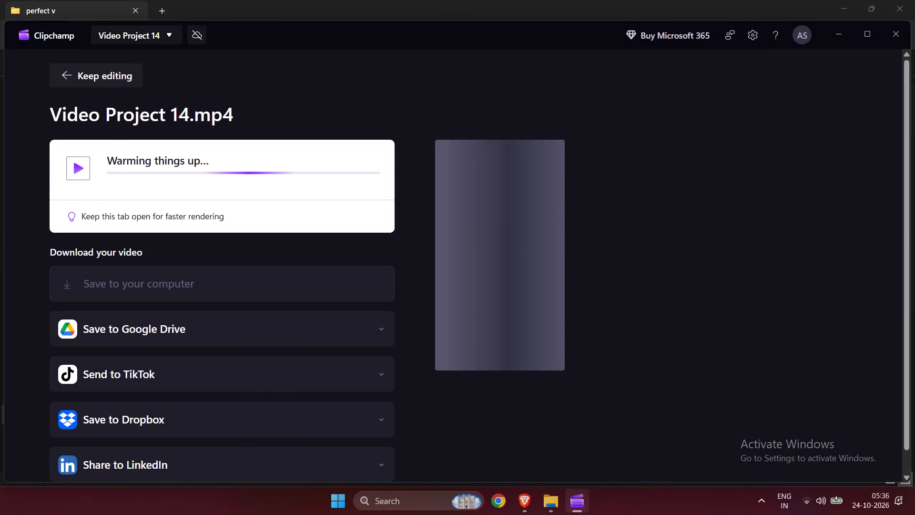
Switch to File Explorer and open the p12 video from the perfect v folder in a new Clipchamp project.
{"action": "left_click", "coordinate": [547, 503]}
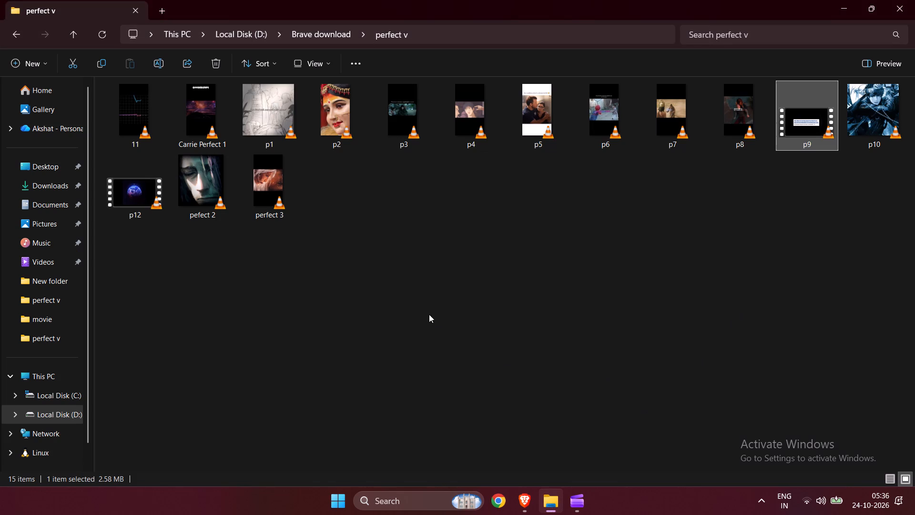
{"action": "left_click", "coordinate": [119, 198]}
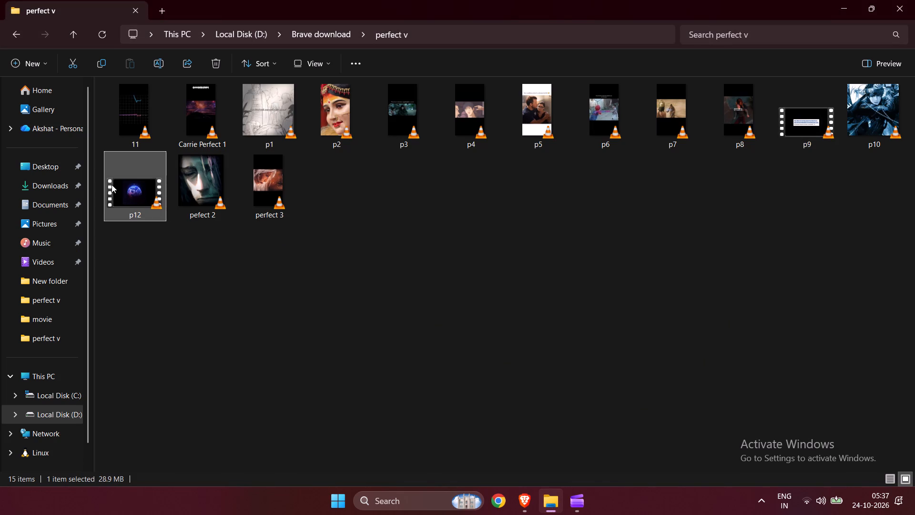
{"action": "left_click", "coordinate": [122, 197]}
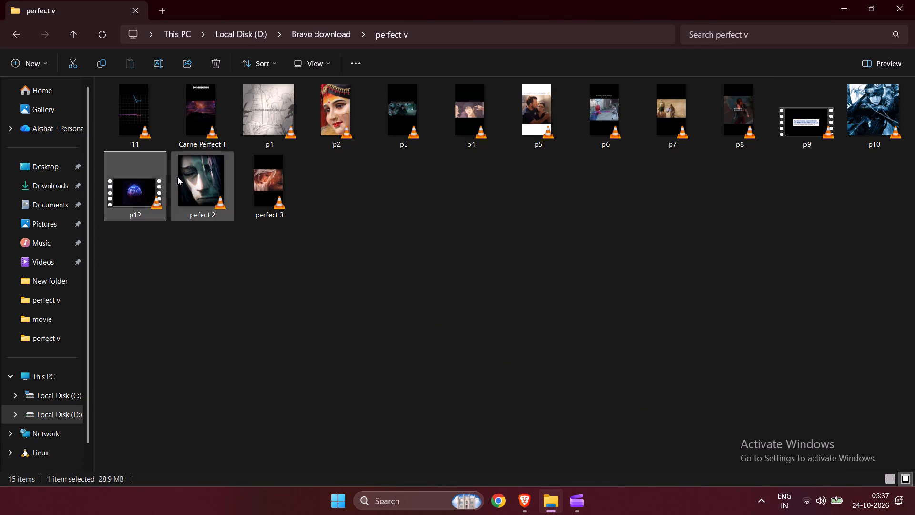
{"action": "right_click", "coordinate": [125, 194]}
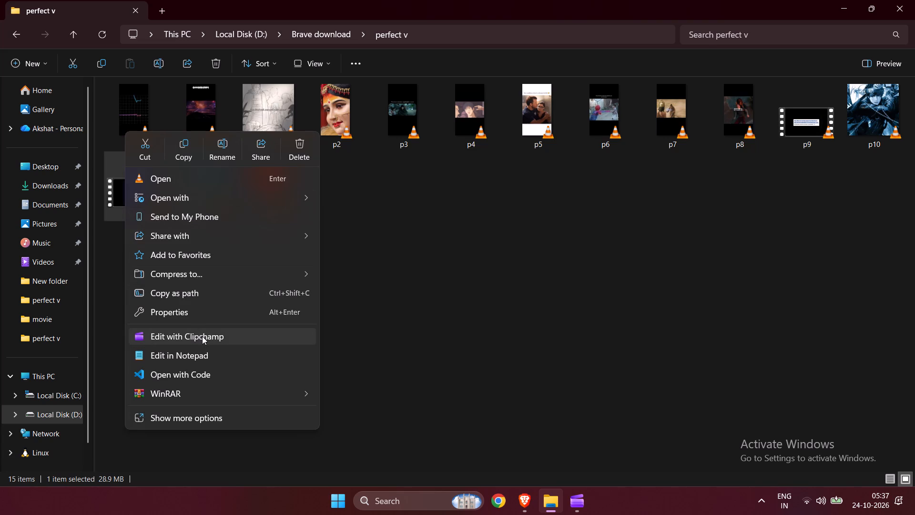
{"action": "left_click", "coordinate": [571, 497]}
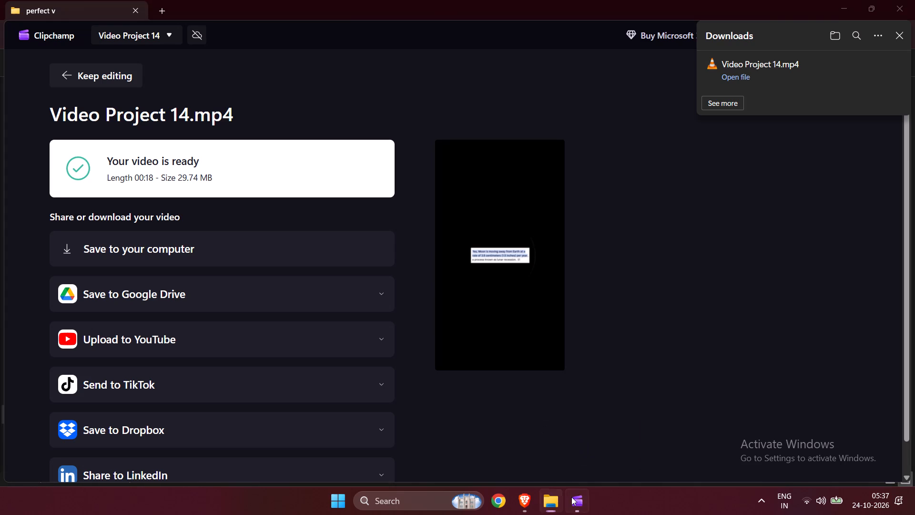
{"action": "left_click", "coordinate": [571, 497]}
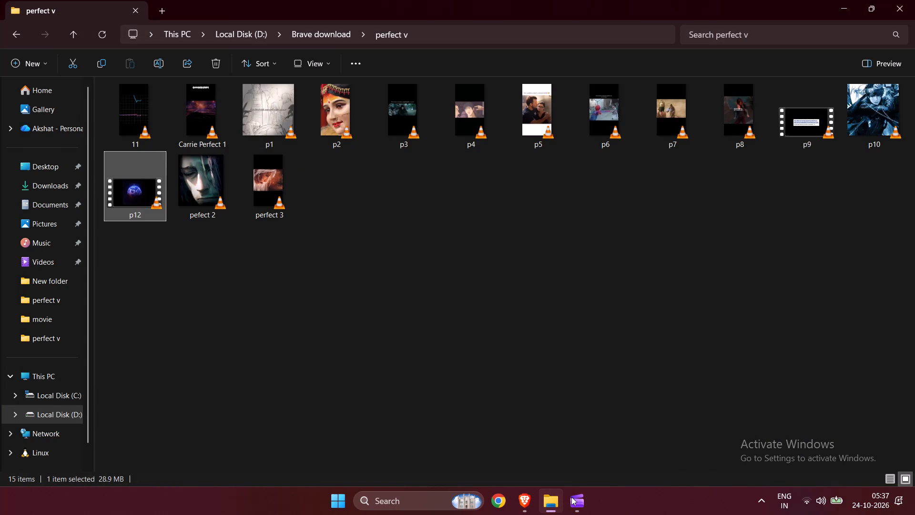
{"action": "right_click", "coordinate": [131, 189]}
{"action": "left_click", "coordinate": [204, 337]}
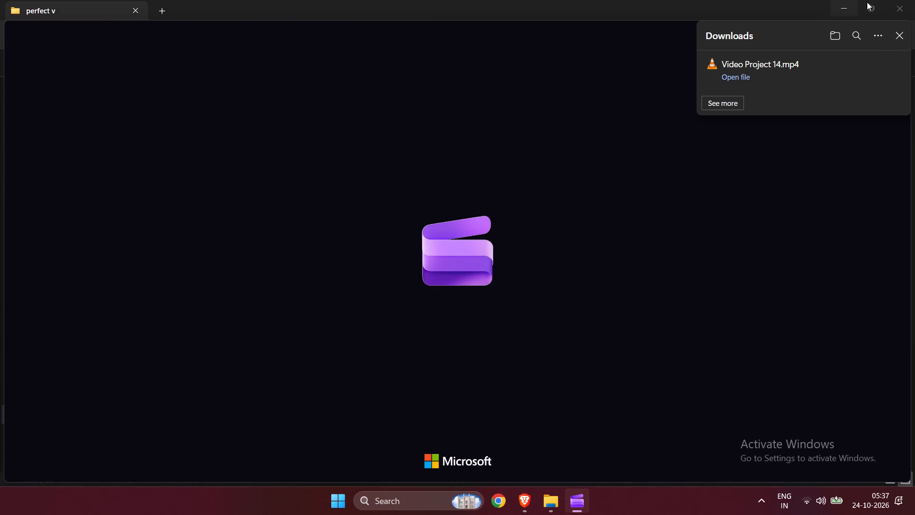
Show the exported Video Project 14 file in its folder, minimize Clipchamp, and rename the file as p9.
{"action": "left_click", "coordinate": [872, 68]}
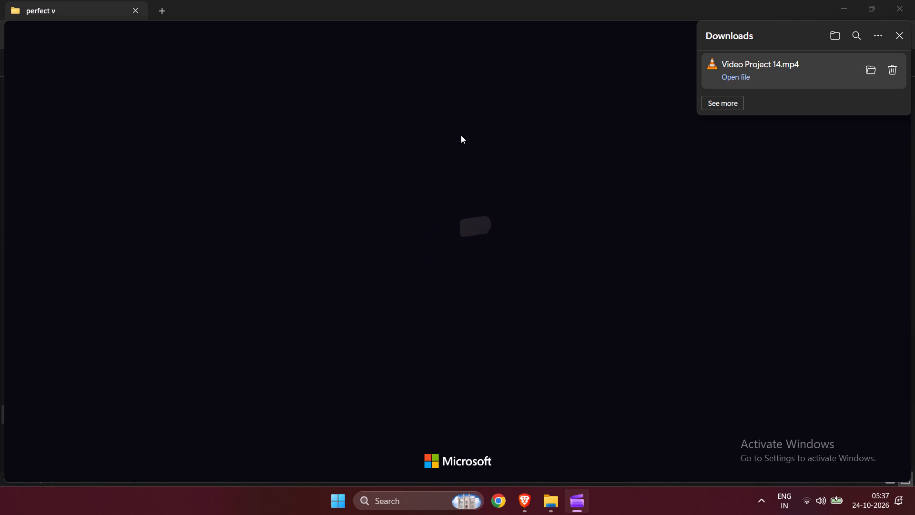
{"action": "left_click", "coordinate": [901, 35]}
{"action": "left_click", "coordinate": [844, 32]}
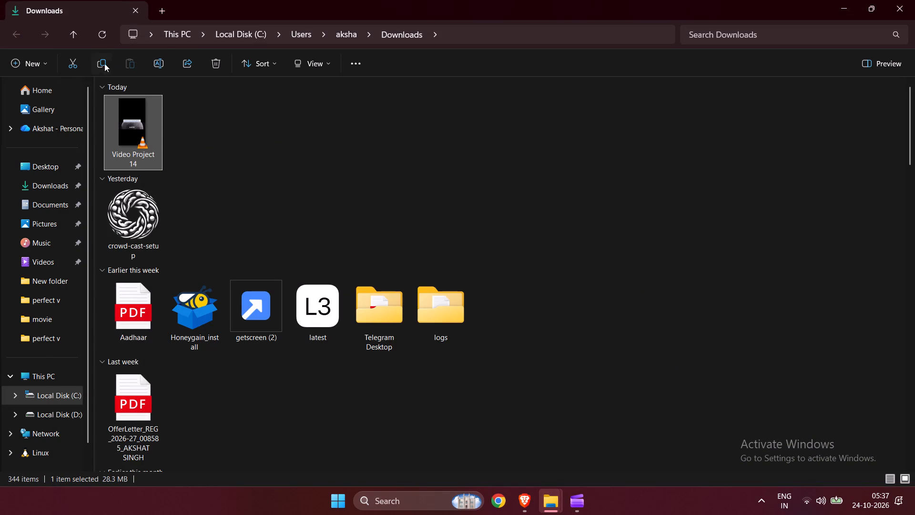
{"action": "left_click", "coordinate": [155, 61]}
{"action": "key", "text": "BackSpace"}
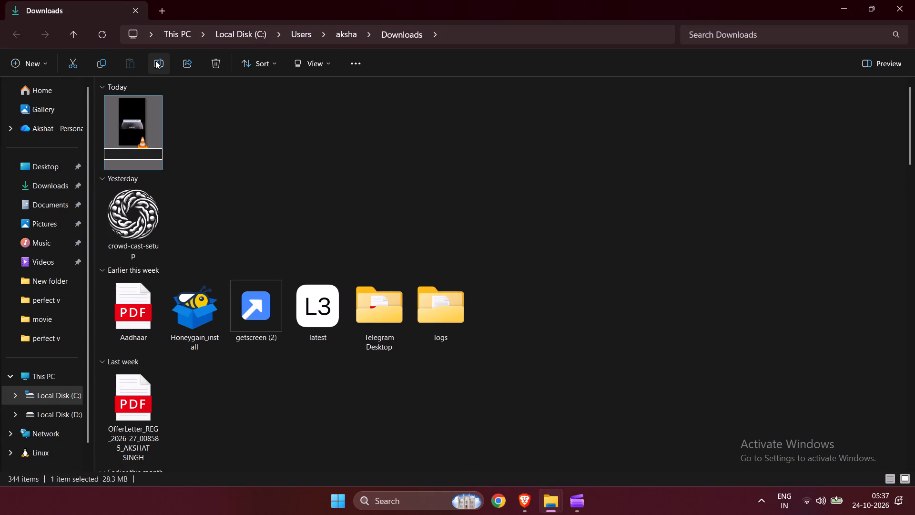
{"action": "key", "text": "p"}
{"action": "key", "text": "9"}
{"action": "key", "text": "Return"}
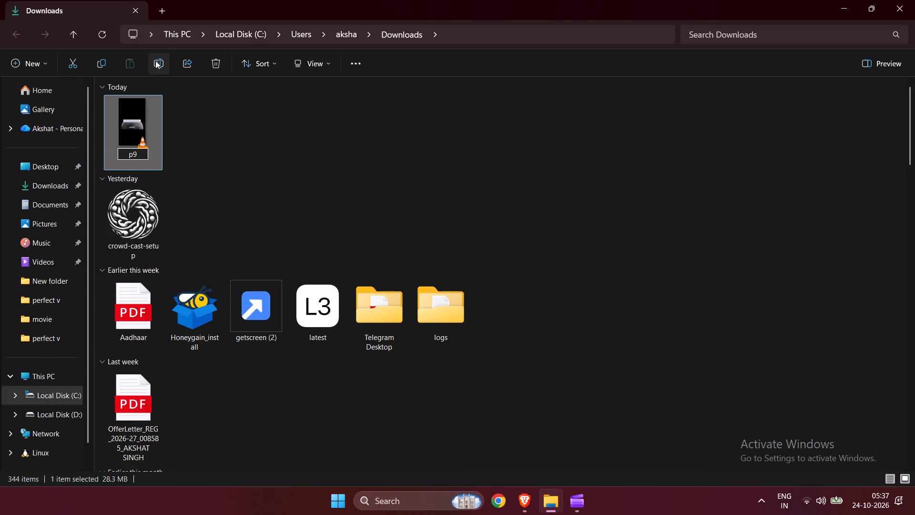
{"action": "left_click", "coordinate": [295, 152]}
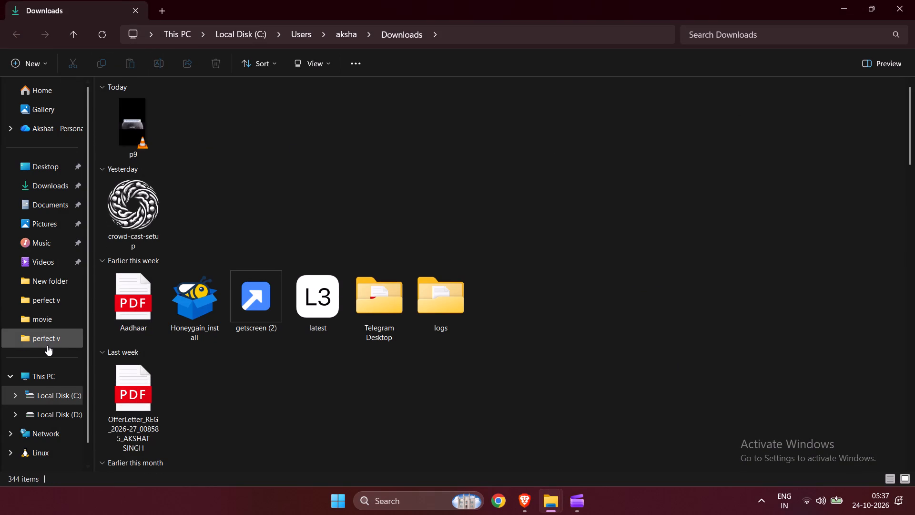
Delete the original widescreen p9 video from the perfect v folder.
{"action": "left_click", "coordinate": [48, 345]}
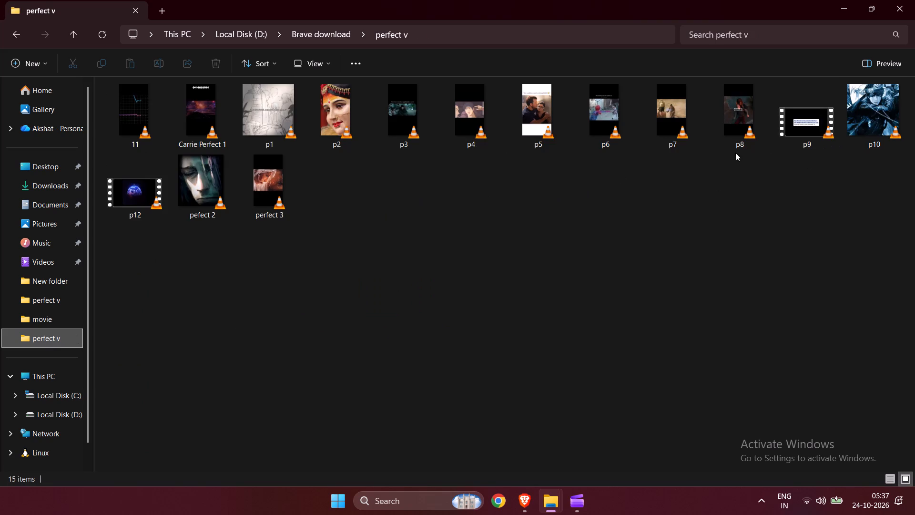
{"action": "left_click", "coordinate": [806, 120]}
{"action": "left_click", "coordinate": [208, 63]}
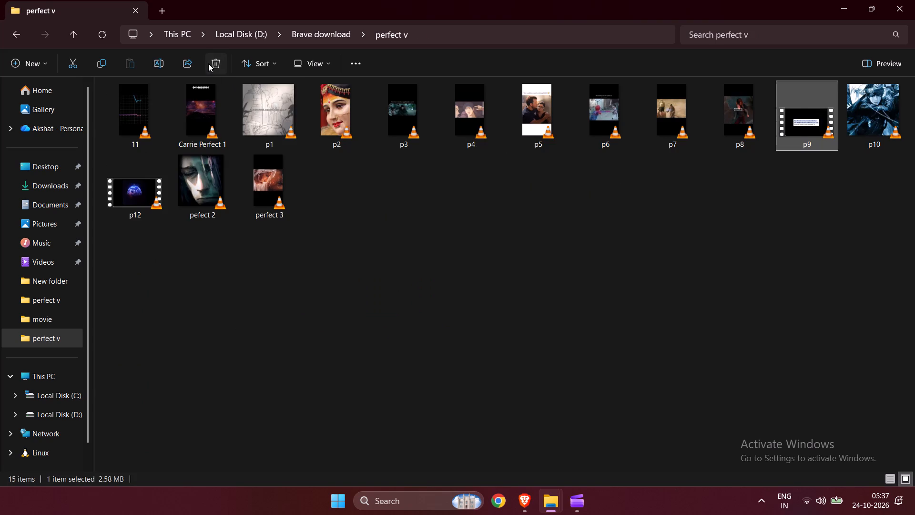
Return to Clipchamp, change the p12 project's aspect ratio to vertical 9:16, and export it with the mini export tracker open.
{"action": "left_click", "coordinate": [576, 506]}
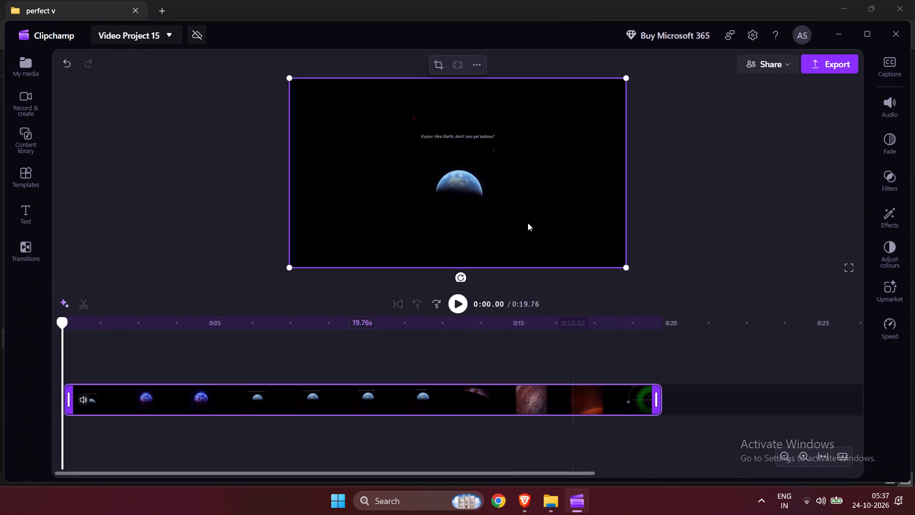
{"action": "left_click", "coordinate": [676, 151]}
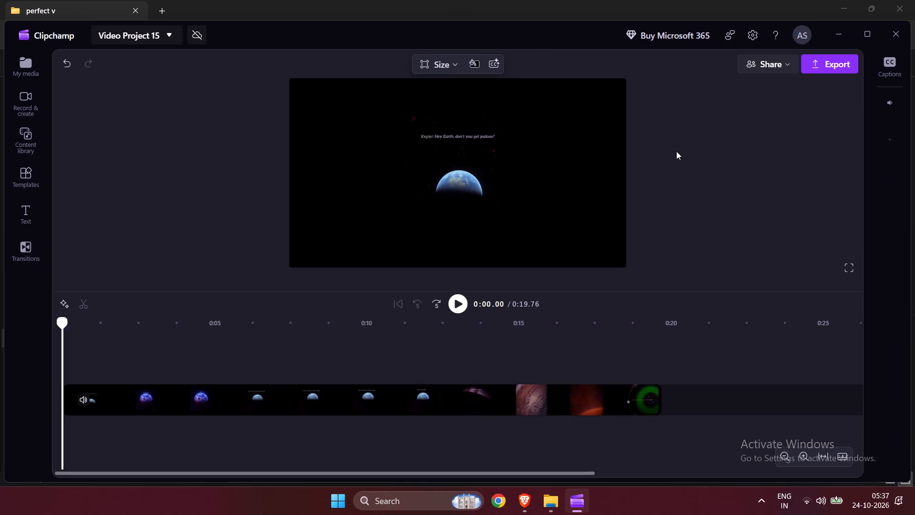
{"action": "left_click", "coordinate": [447, 64]}
{"action": "left_click", "coordinate": [472, 112]}
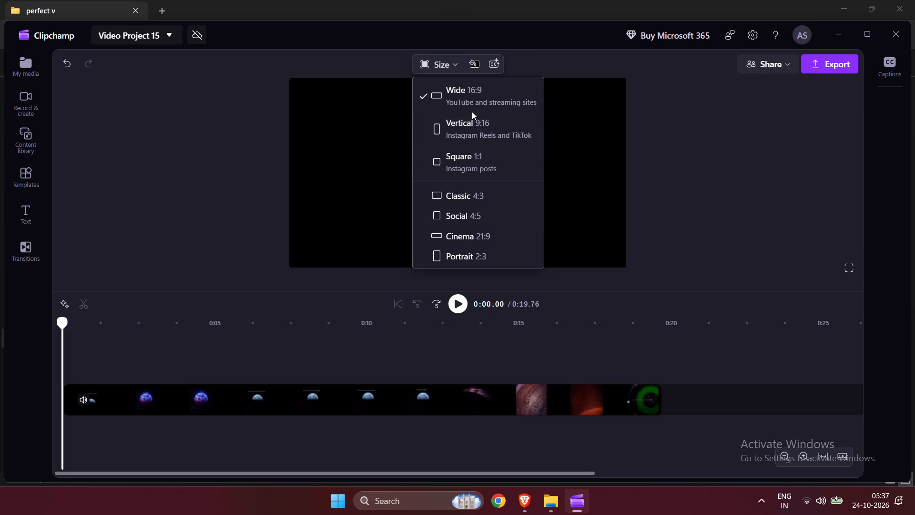
{"action": "left_click", "coordinate": [472, 119]}
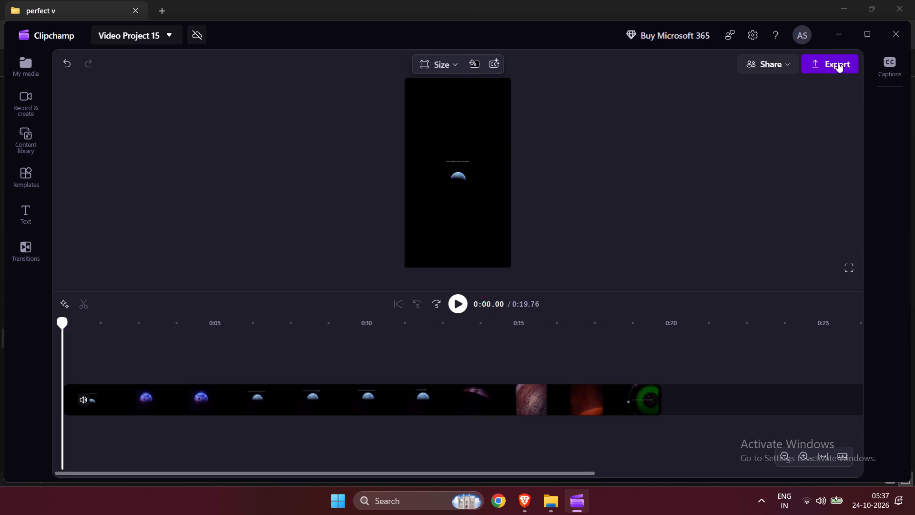
{"action": "left_click", "coordinate": [838, 62]}
{"action": "left_click", "coordinate": [599, 337]}
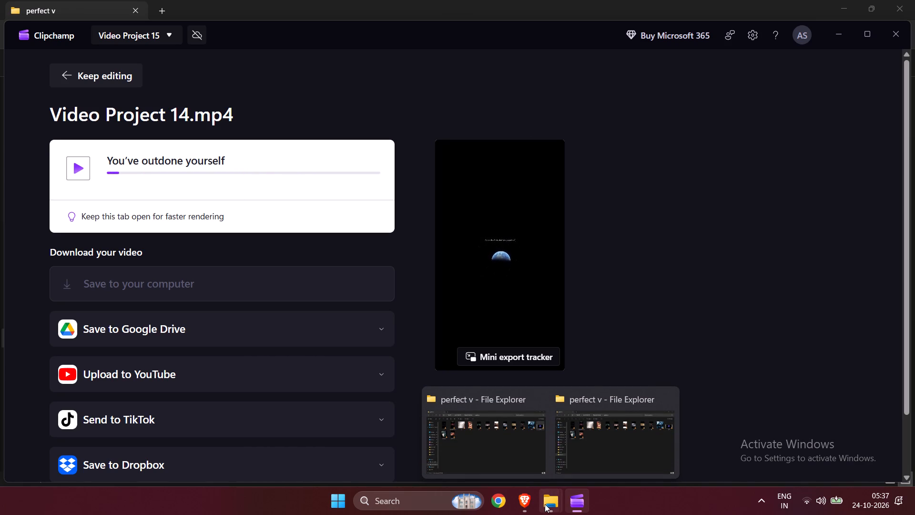
{"action": "left_click", "coordinate": [538, 358]}
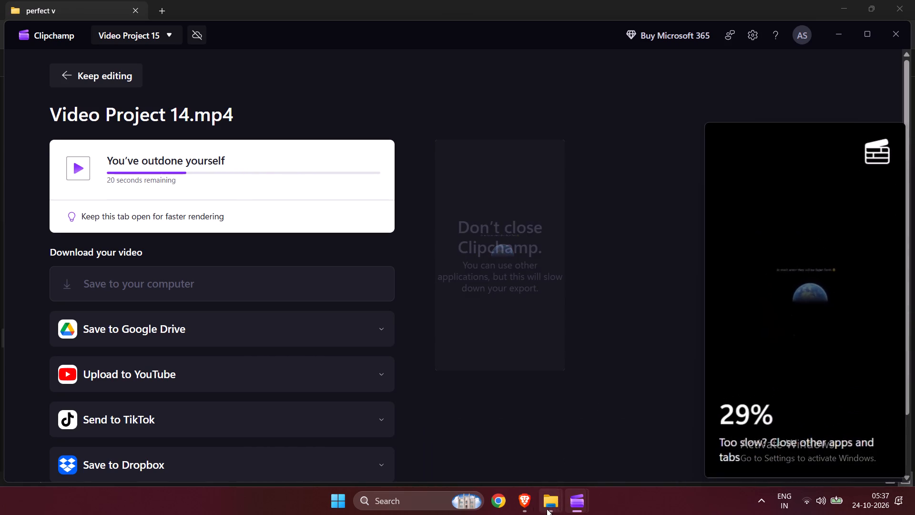
Check the perfect v folder in File Explorer, and preview the exported p12 video back in Clipchamp.
{"action": "left_click", "coordinate": [552, 507]}
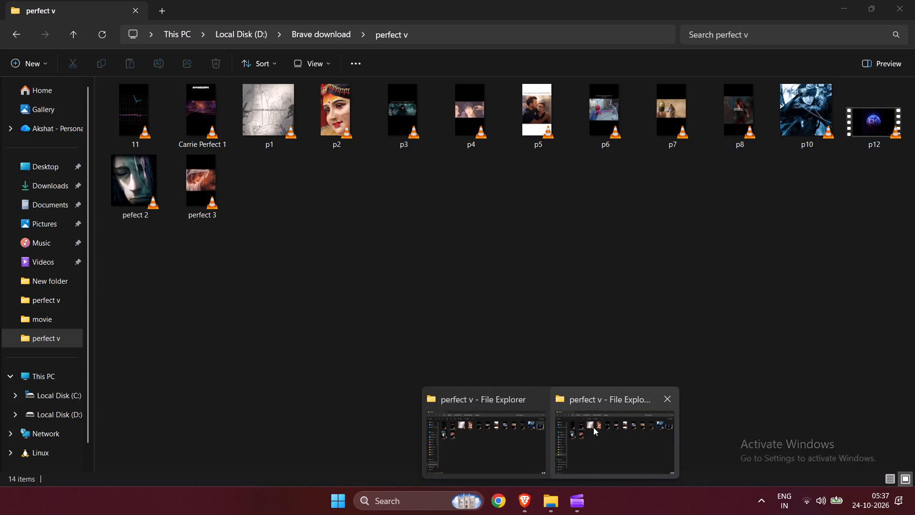
{"action": "left_click", "coordinate": [593, 428]}
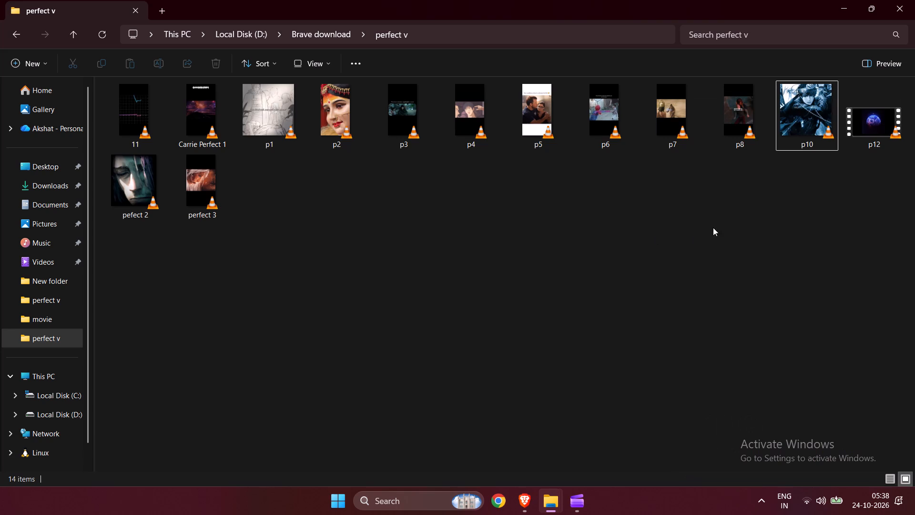
{"action": "left_click", "coordinate": [575, 506]}
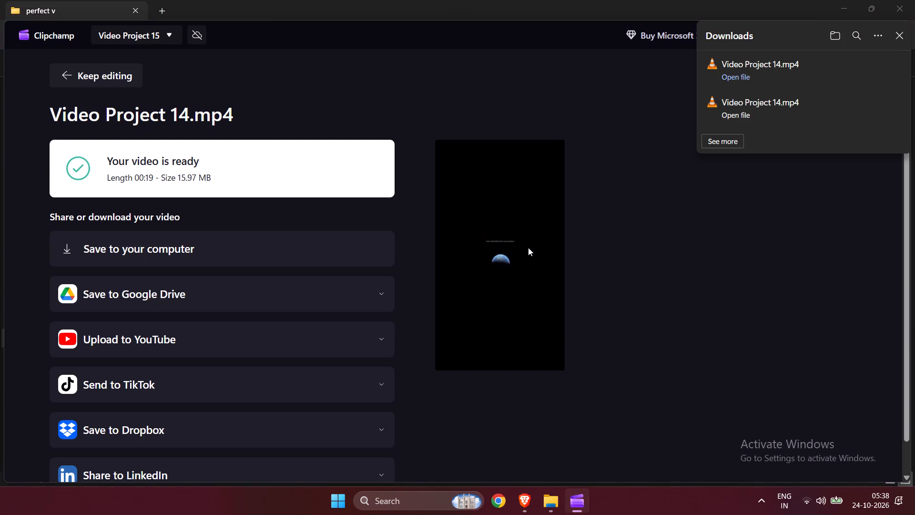
{"action": "left_click", "coordinate": [461, 358]}
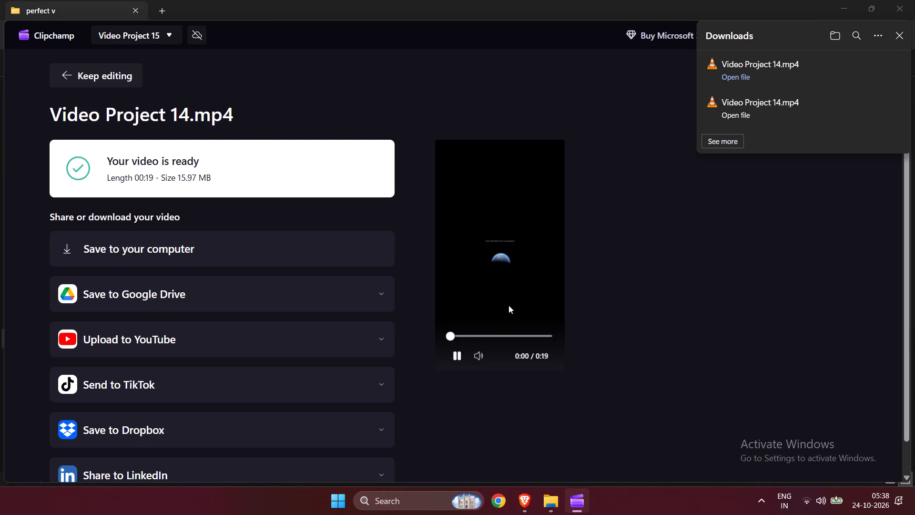
{"action": "scroll", "coordinate": [496, 257], "scroll_direction": "up", "scroll_amount": 4, "text": "ctrl"}
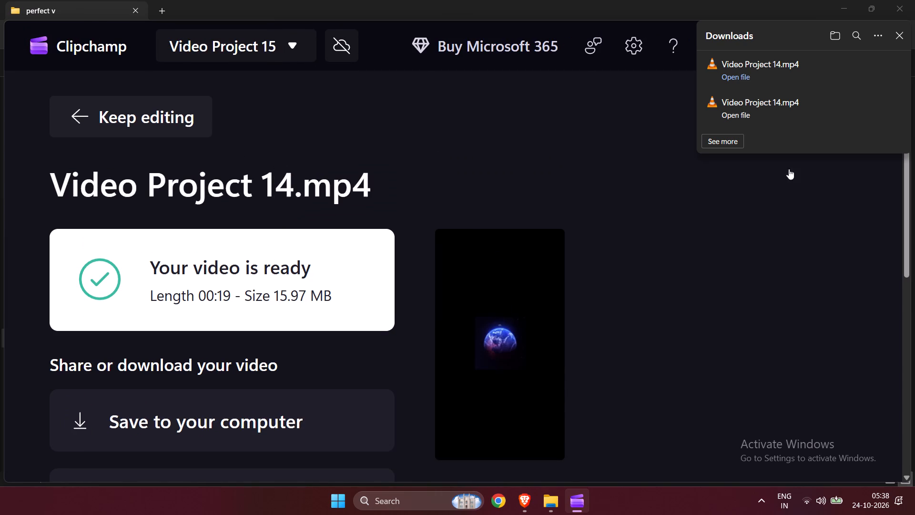
{"action": "left_click", "coordinate": [902, 31]}
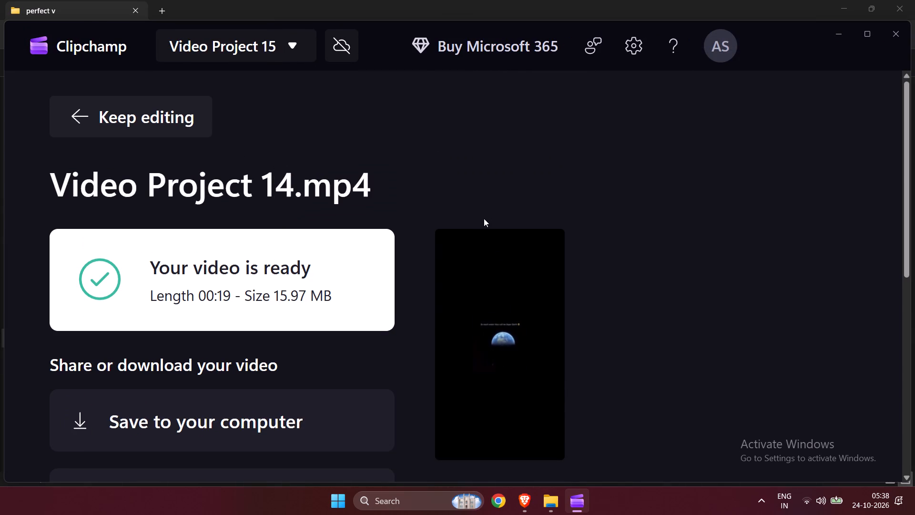
Resume editing the p12 project, maximize Clipchamp with its interface zoomed out, and check the vertical frame in full-screen preview.
{"action": "left_click", "coordinate": [112, 110]}
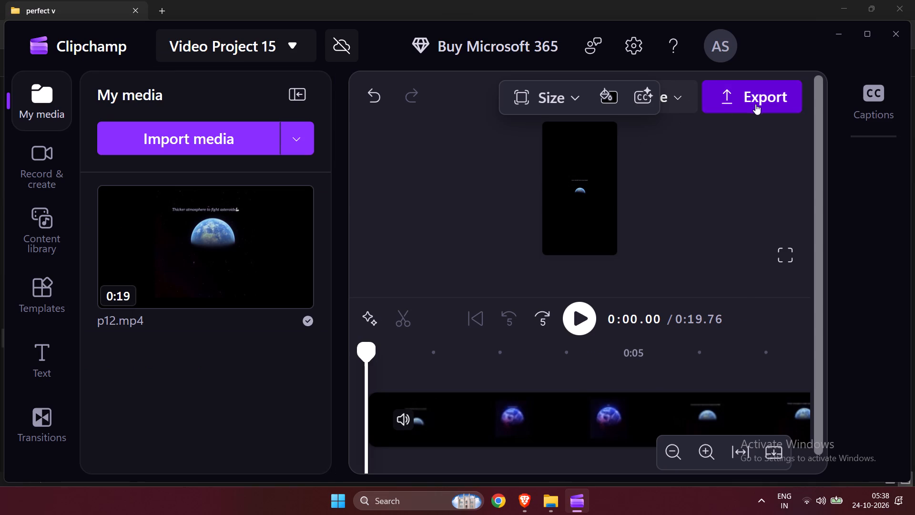
{"action": "scroll", "coordinate": [329, 151], "scroll_direction": "down", "scroll_amount": 4, "text": "ctrl"}
{"action": "scroll", "coordinate": [515, 210], "scroll_direction": "down", "scroll_amount": 2, "text": "ctrl"}
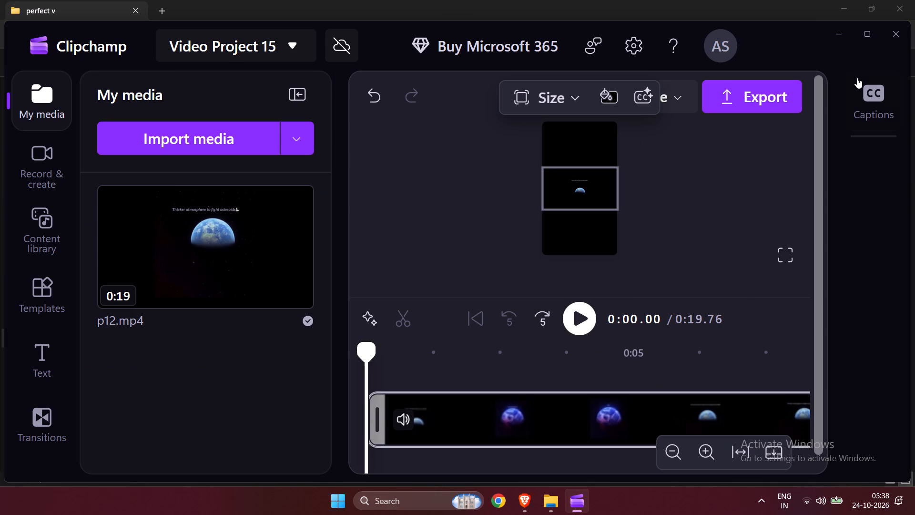
{"action": "left_click", "coordinate": [862, 28]}
{"action": "key", "text": "ctrl+minus"}
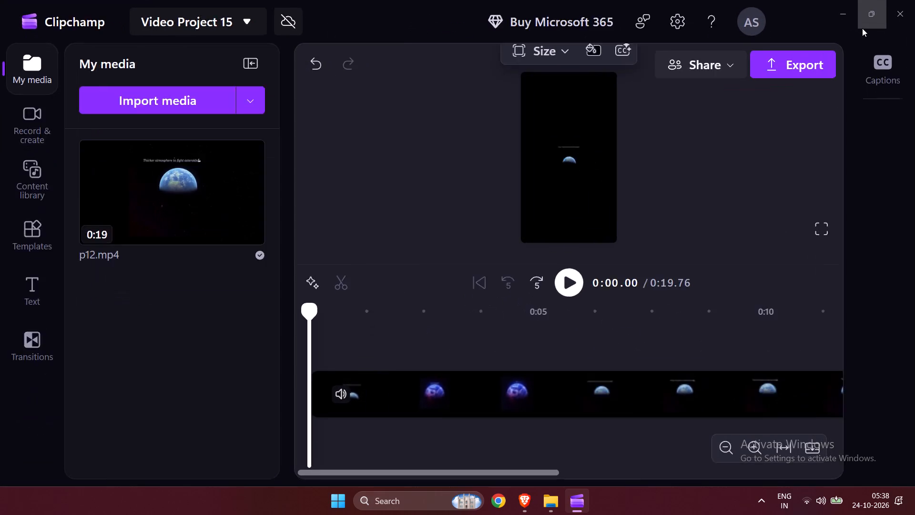
{"action": "key", "text": "ctrl+minus"}
{"action": "key", "text": "ctrl+minus"}
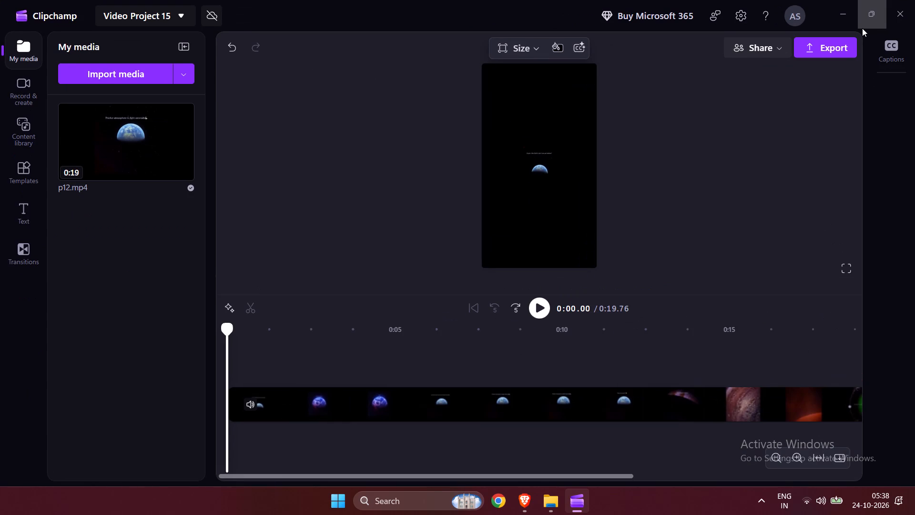
{"action": "key", "text": "ctrl+minus"}
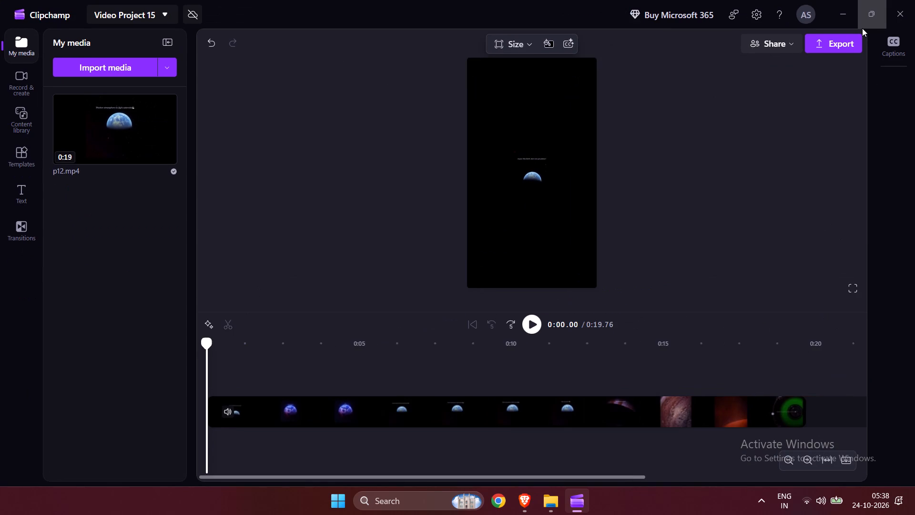
{"action": "left_click", "coordinate": [853, 289]}
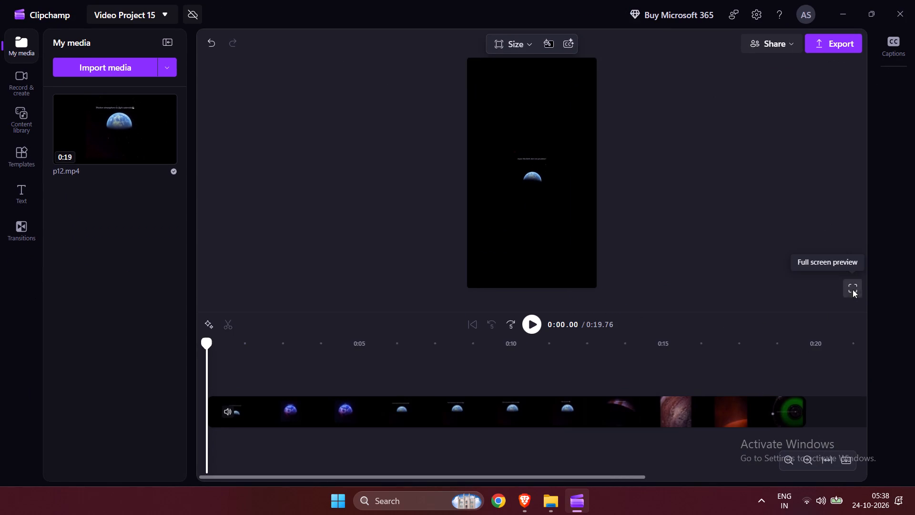
{"action": "left_click", "coordinate": [490, 314]}
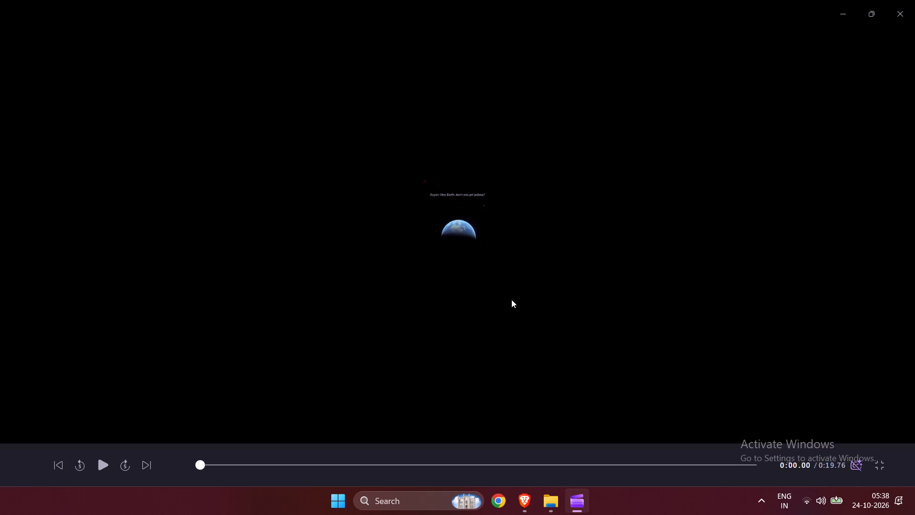
{"action": "left_click", "coordinate": [880, 468]}
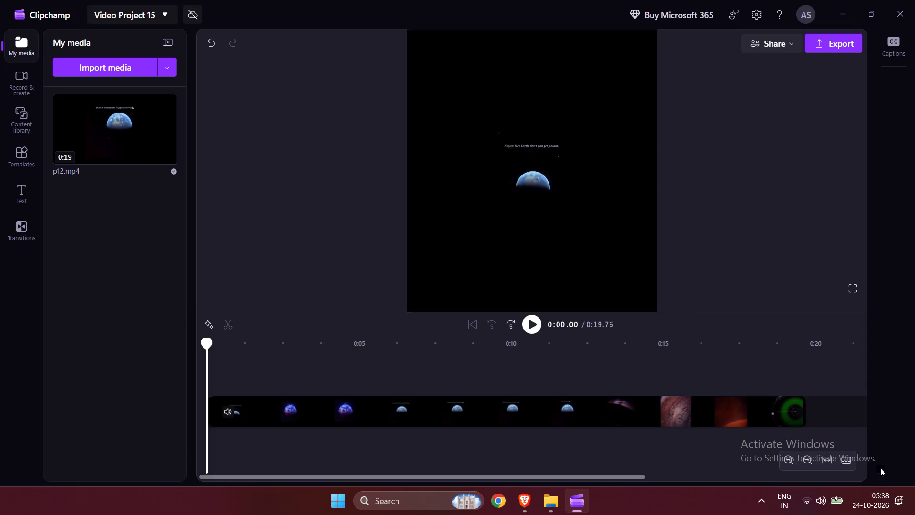
Scale the p12 clip to fill the whole vertical frame of the project.
{"action": "left_click", "coordinate": [536, 177]}
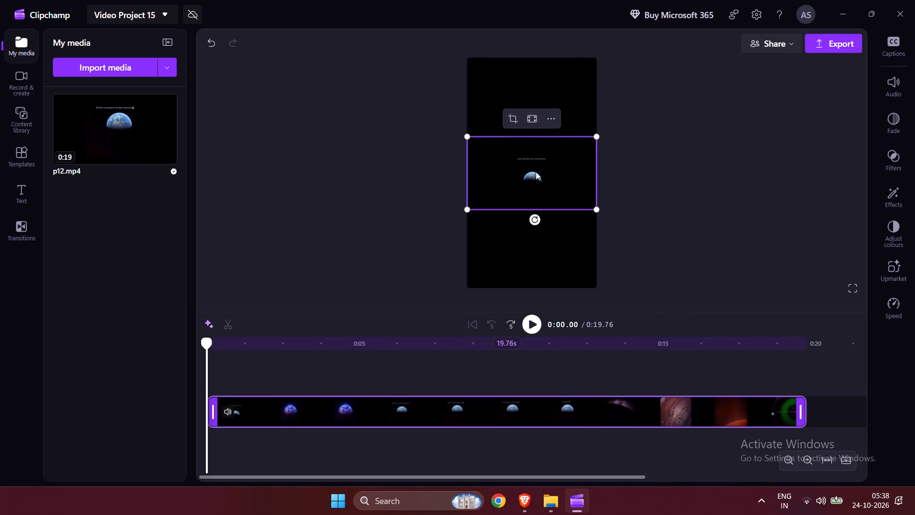
{"action": "left_click", "coordinate": [535, 122]}
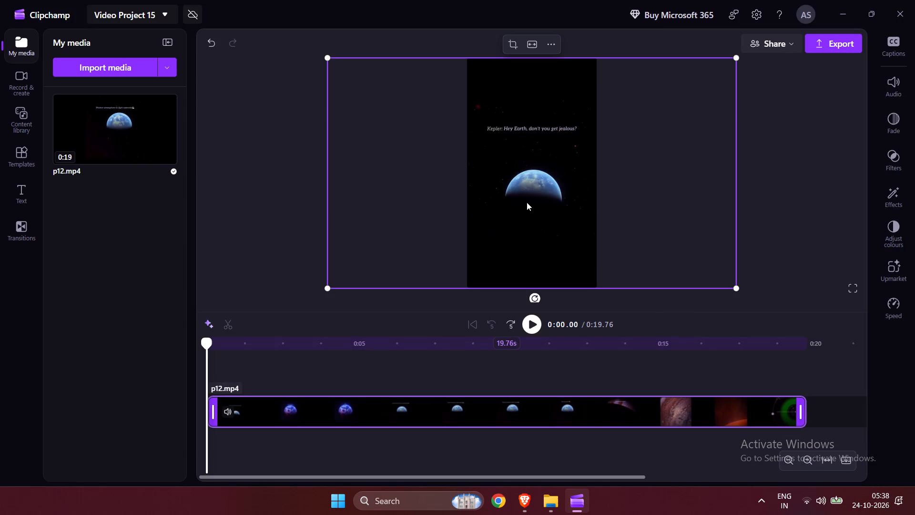
{"action": "left_click", "coordinate": [643, 200]}
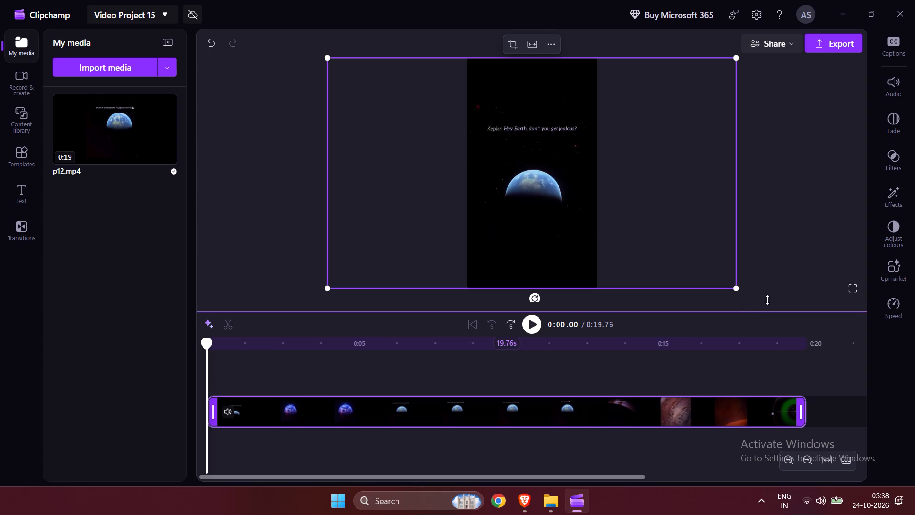
{"action": "left_click", "coordinate": [820, 242]}
{"action": "left_click", "coordinate": [524, 42]}
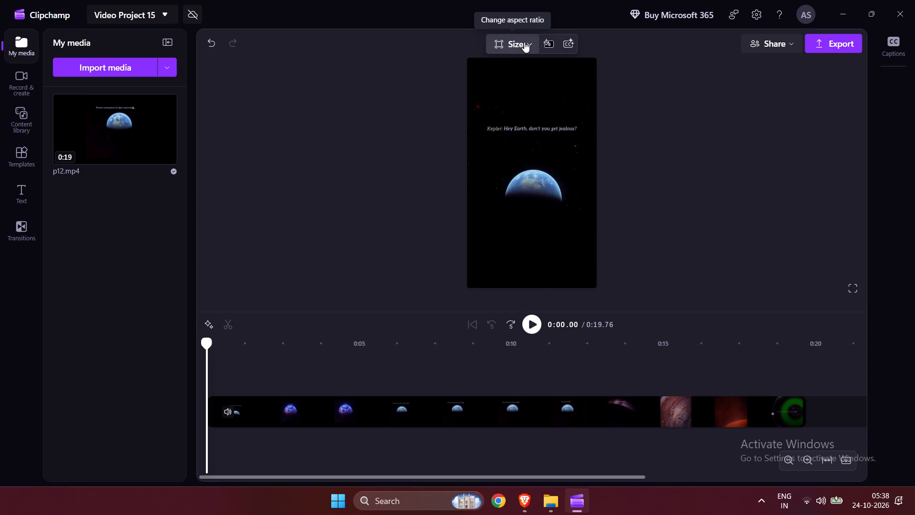
{"action": "left_click", "coordinate": [787, 207]}
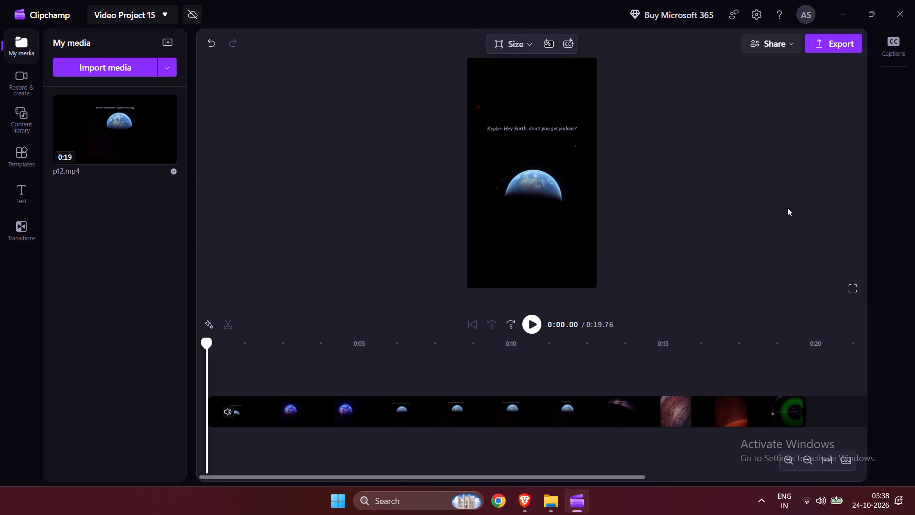
Export the frame-filling p12 project in 1080p quality with the file name Video Project 14.
{"action": "left_click", "coordinate": [826, 42]}
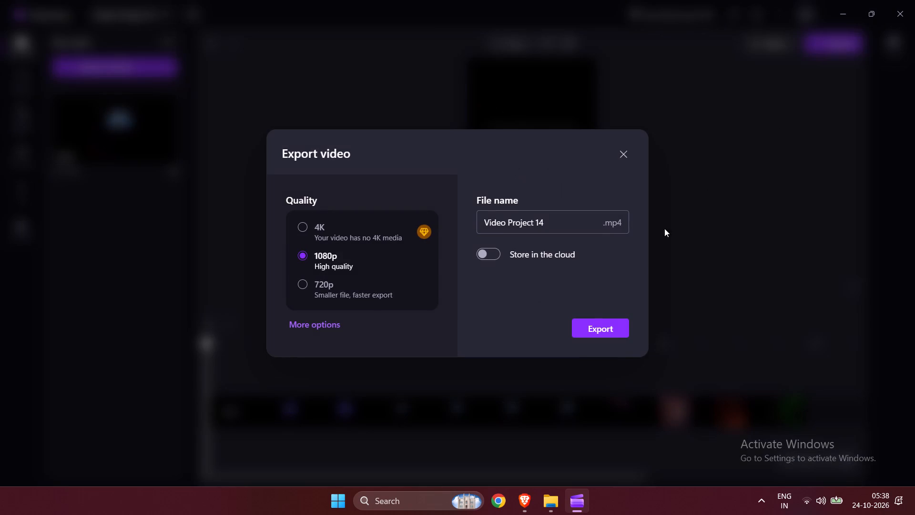
{"action": "left_click", "coordinate": [601, 326]}
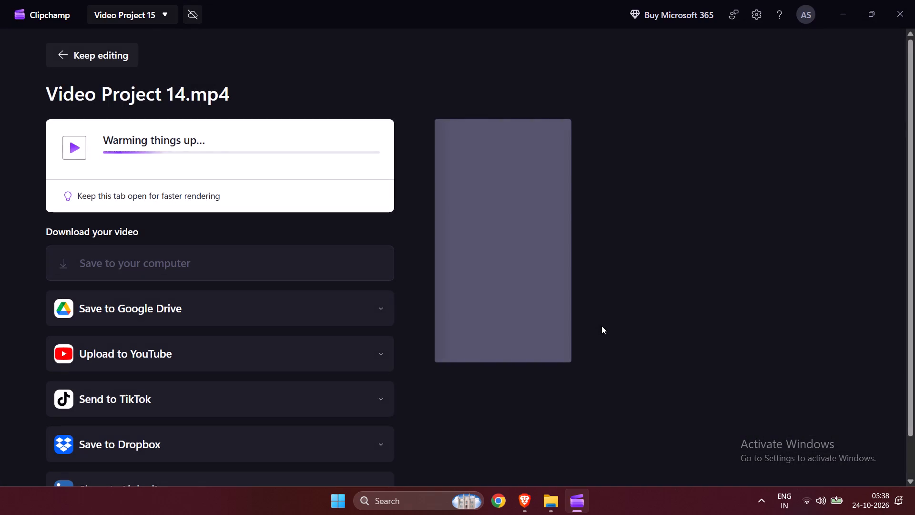
Switch to File Explorer and delete the earlier Video Project 14 export from the Downloads folder.
{"action": "left_click", "coordinate": [557, 493]}
{"action": "left_click", "coordinate": [543, 439]}
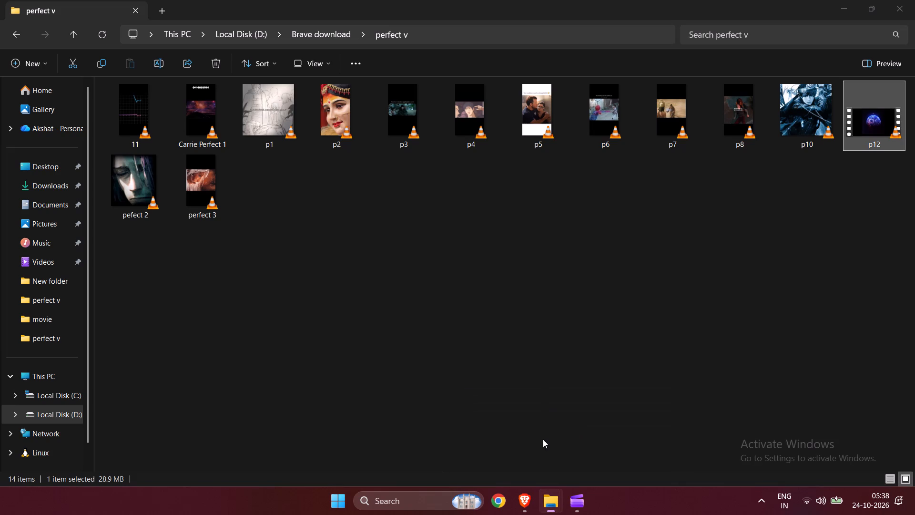
{"action": "left_click", "coordinate": [31, 185]}
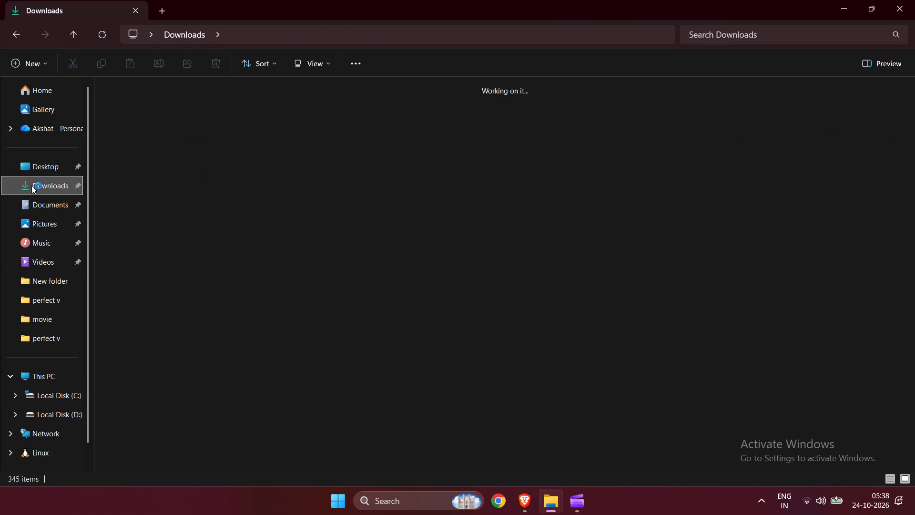
{"action": "left_click", "coordinate": [134, 143]}
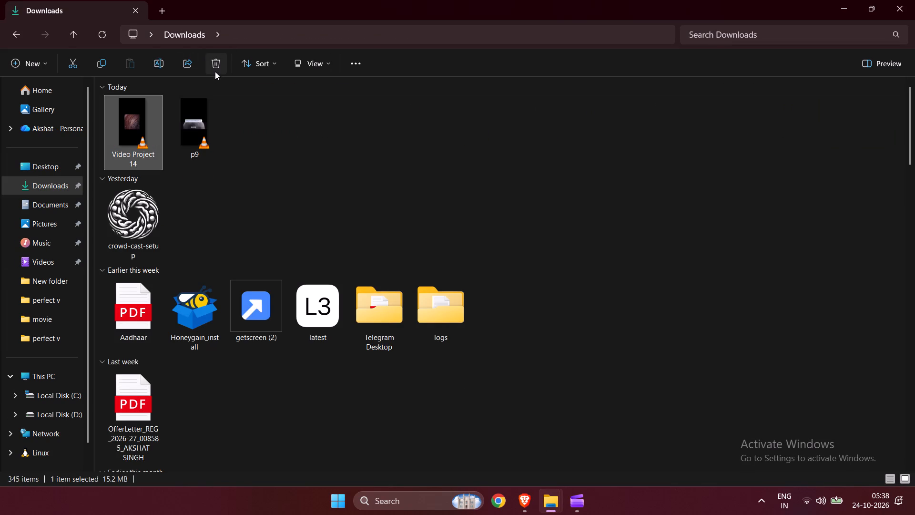
{"action": "left_click", "coordinate": [215, 68]}
Return to Clipchamp, dismiss its list of downloaded files, and close the app.
{"action": "left_click", "coordinate": [581, 513]}
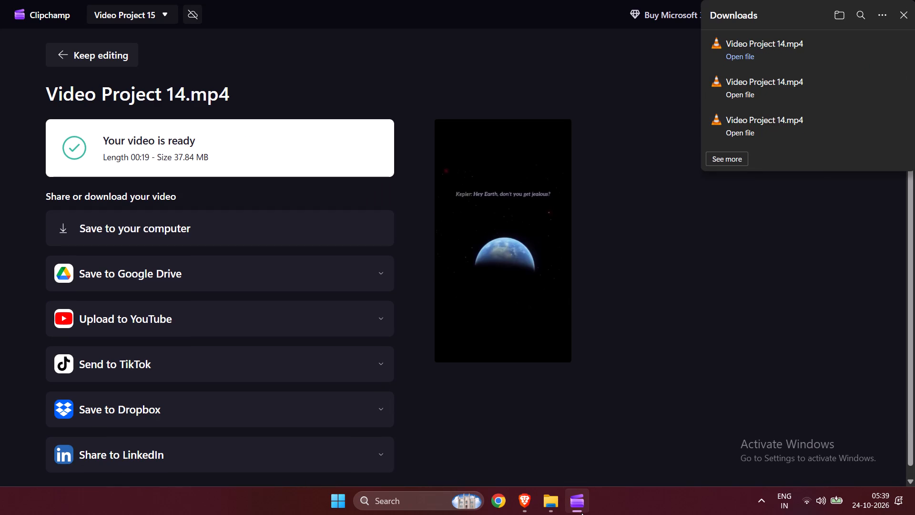
{"action": "left_click", "coordinate": [904, 11]}
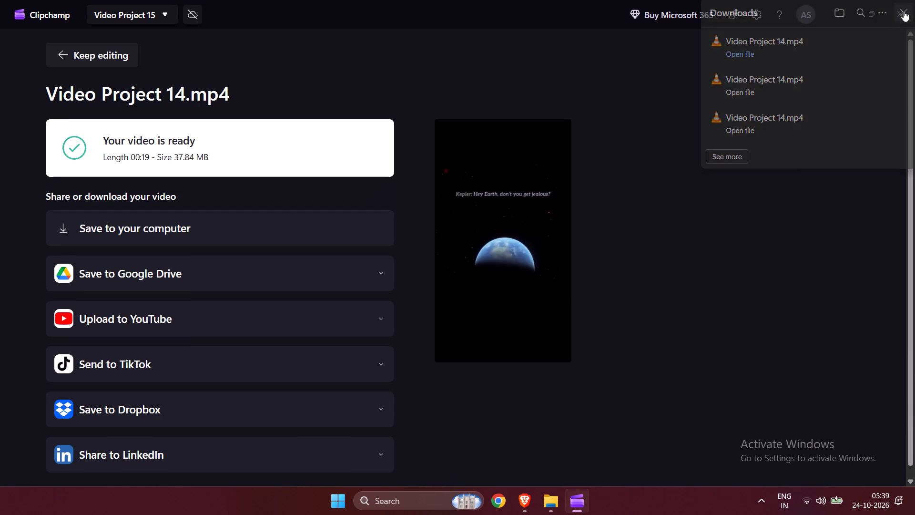
{"action": "left_click", "coordinate": [906, 5]}
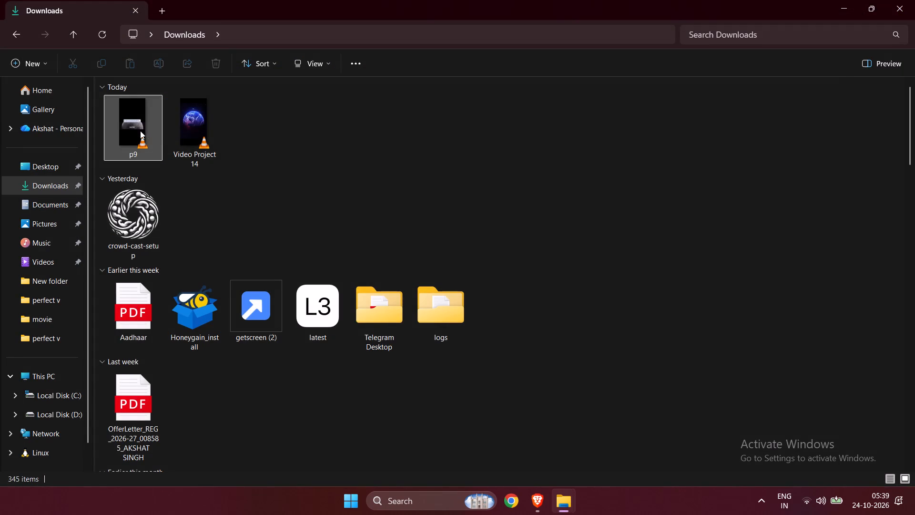
Play the new Video Project 14 export from the Downloads folder in VLC, and close the player.
{"action": "double_click", "coordinate": [178, 140]}
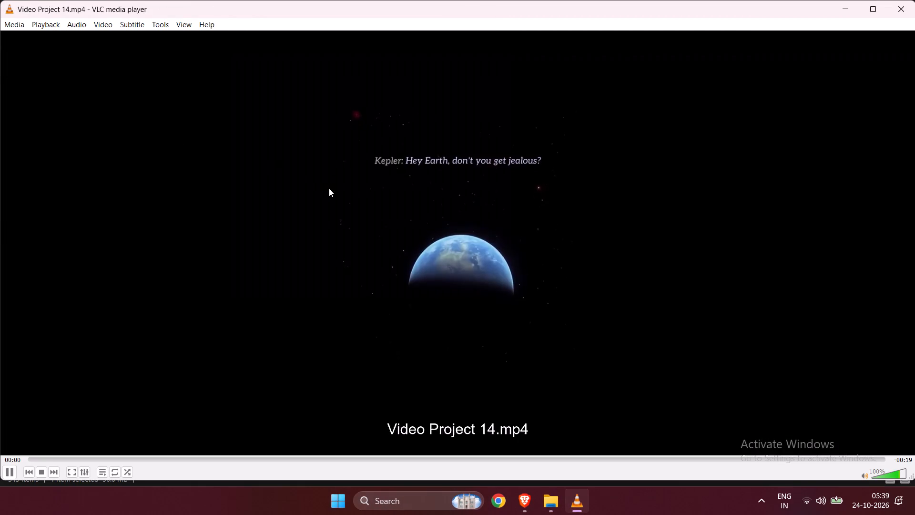
{"action": "double_click", "coordinate": [329, 188]}
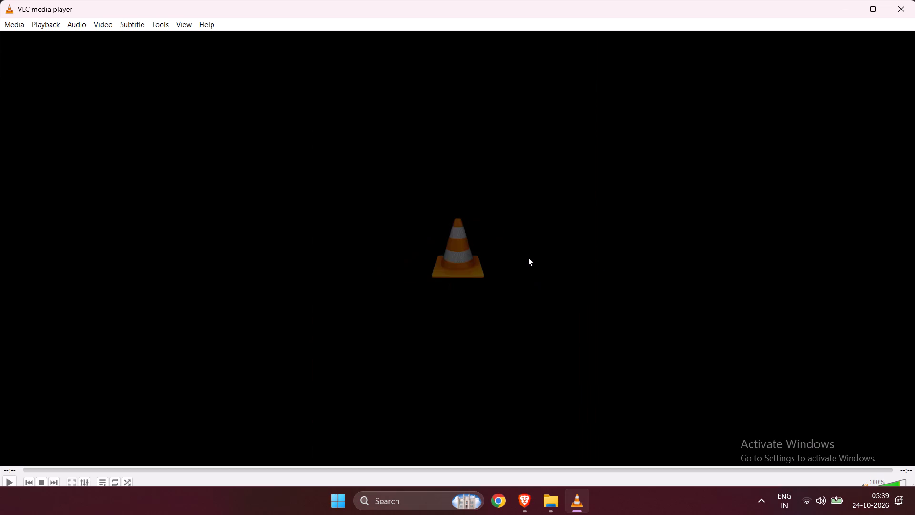
{"action": "left_click", "coordinate": [890, 12]}
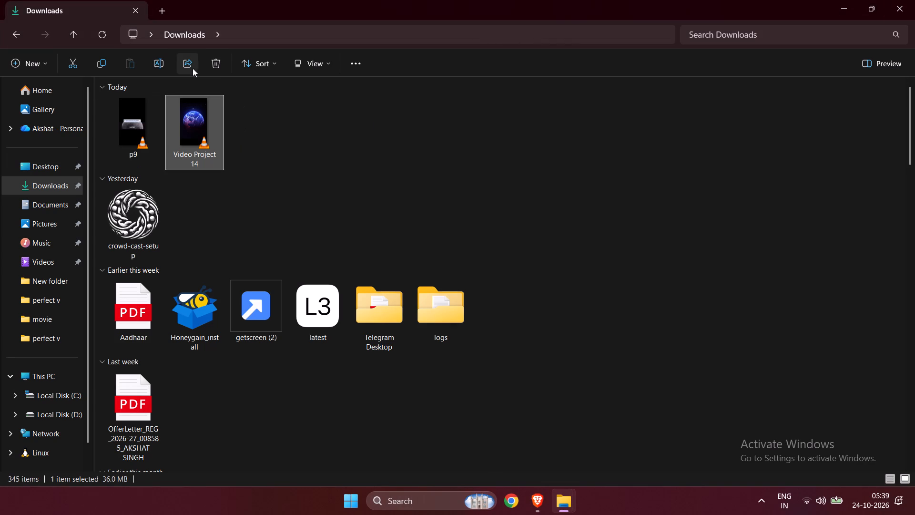
Open the p9 video from the Downloads folder in Clipchamp for editing.
{"action": "left_click", "coordinate": [135, 133]}
{"action": "right_click", "coordinate": [135, 133]}
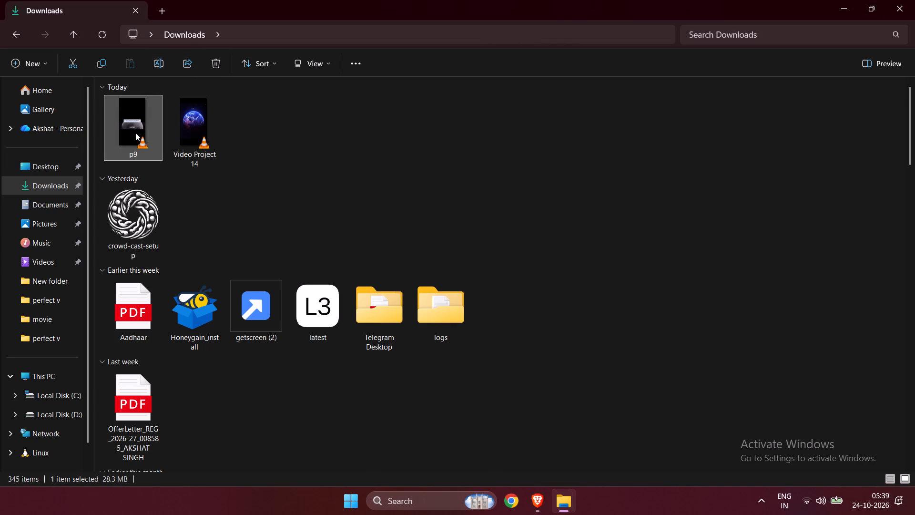
{"action": "left_click", "coordinate": [203, 337]}
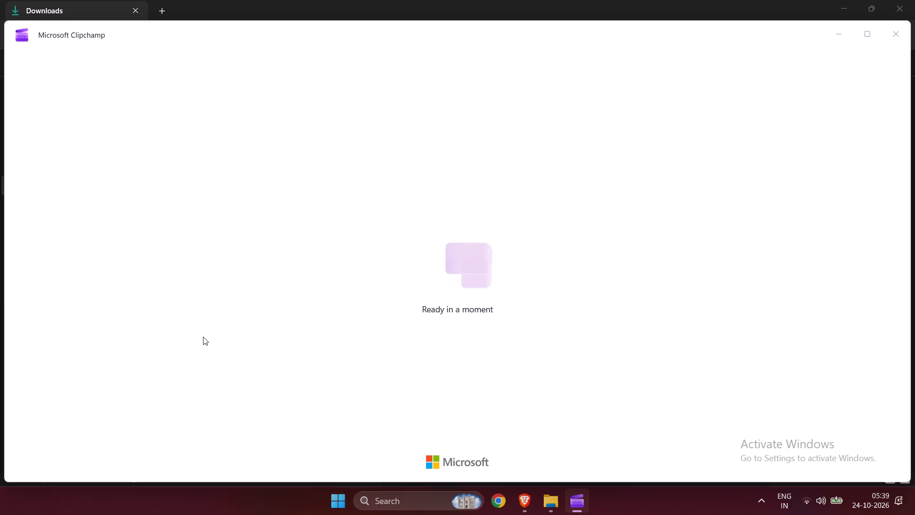
Switch to File Explorer and delete the original widescreen p12 video from the perfect v folder.
{"action": "left_click", "coordinate": [547, 497]}
{"action": "left_click", "coordinate": [589, 446]}
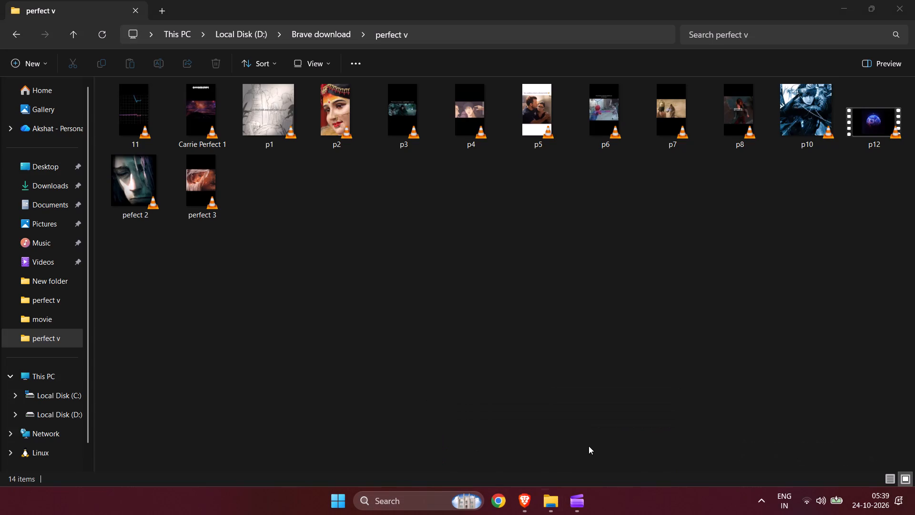
{"action": "left_click", "coordinate": [873, 119]}
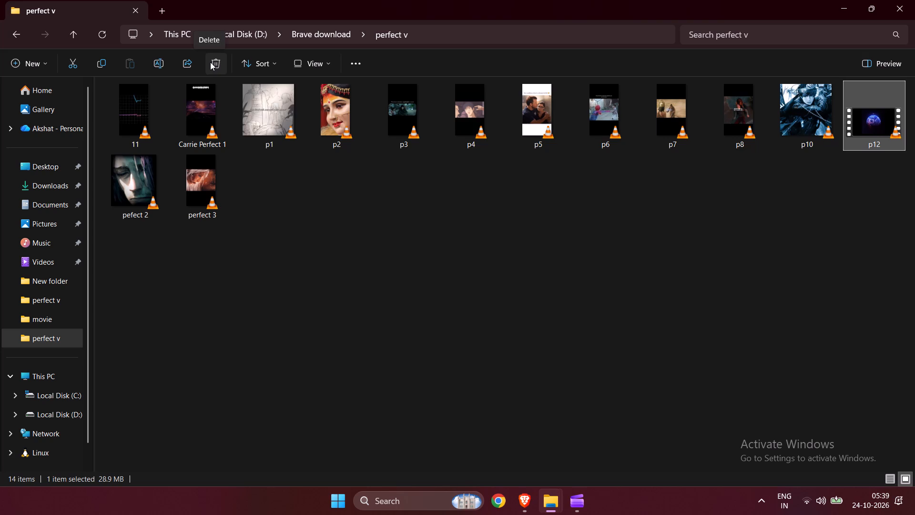
{"action": "left_click", "coordinate": [210, 62]}
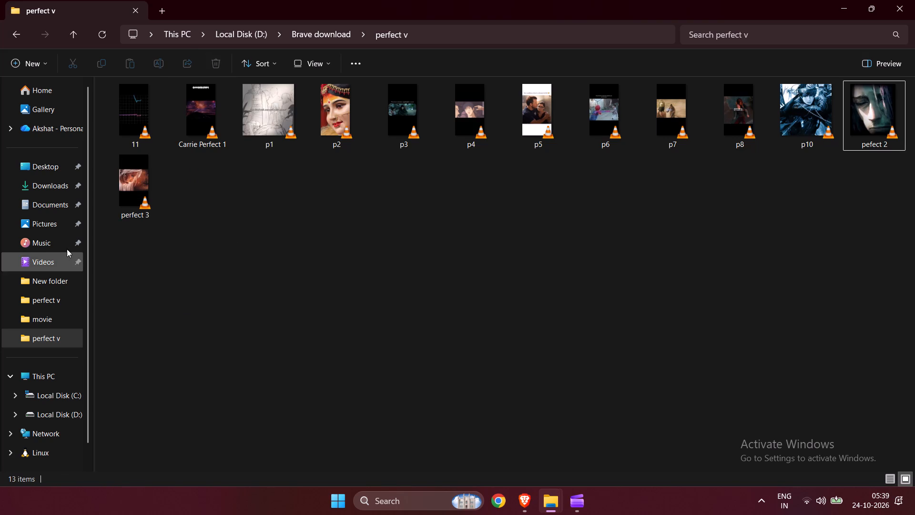
Rename the exported Video Project 14 file in the Downloads folder as p12.
{"action": "left_click", "coordinate": [42, 187]}
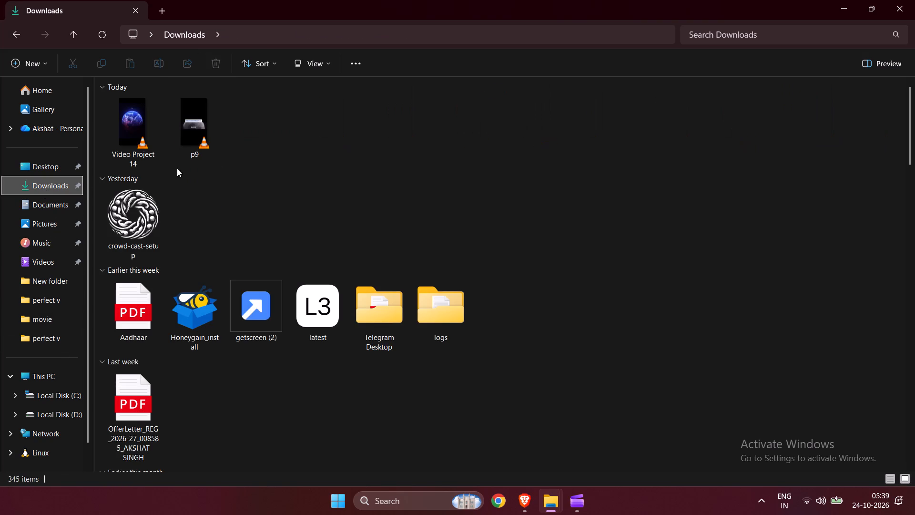
{"action": "left_click", "coordinate": [140, 127]}
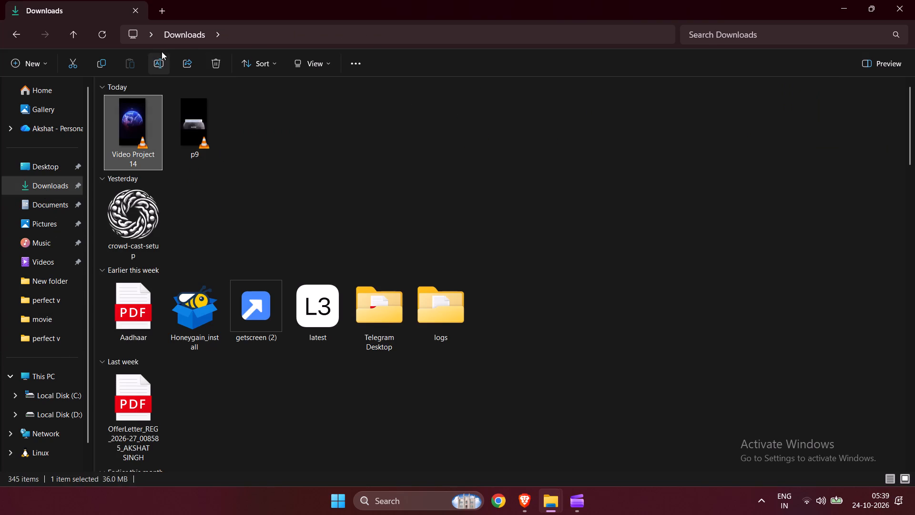
{"action": "left_click", "coordinate": [156, 60]}
{"action": "key", "text": "BackSpace"}
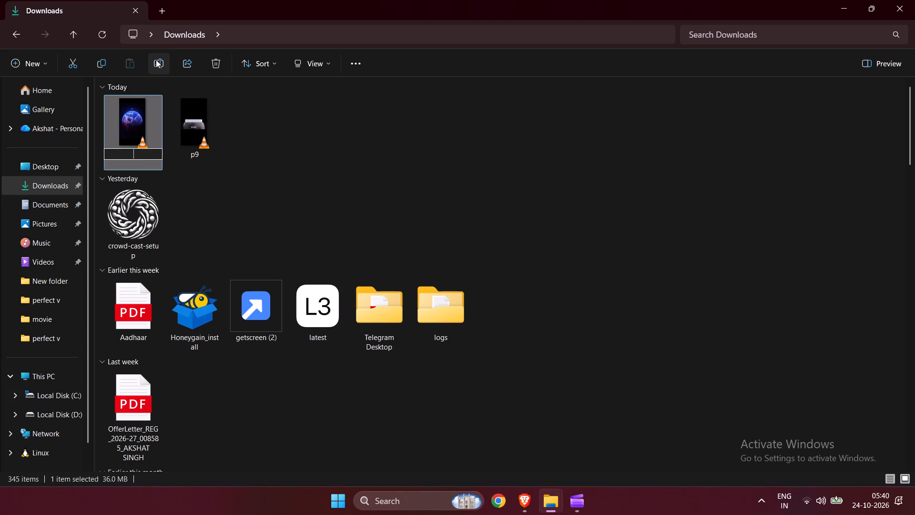
{"action": "type", "text": "p12"}
{"action": "left_click", "coordinate": [347, 139]}
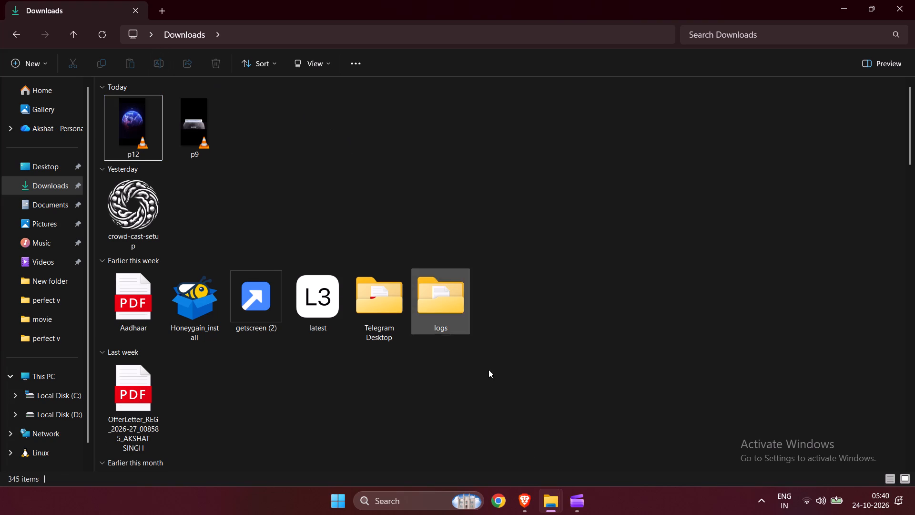
Switch back to Clipchamp and scale the p9 clip to fill the project's frame.
{"action": "left_click", "coordinate": [576, 496]}
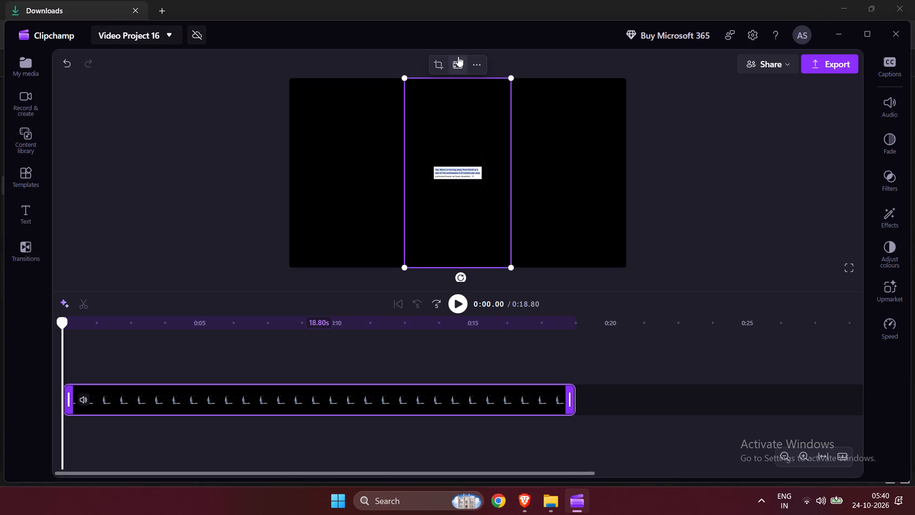
{"action": "left_click", "coordinate": [457, 62]}
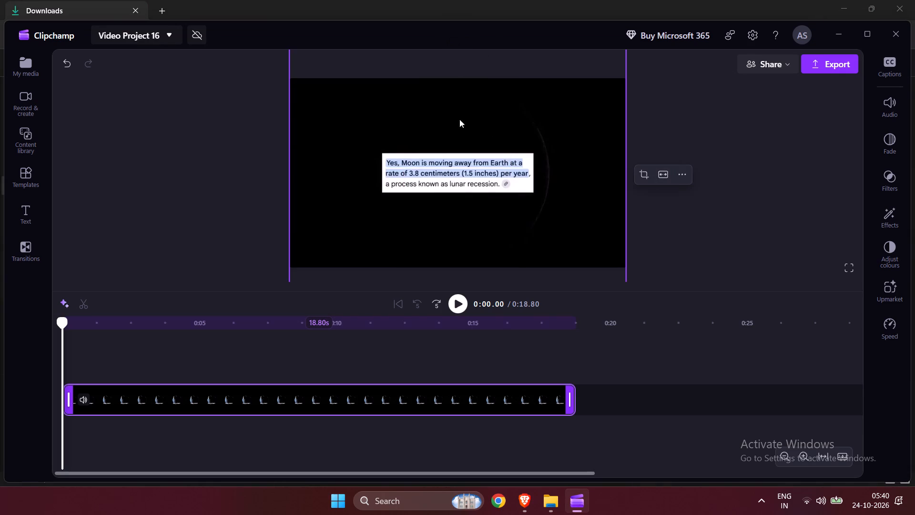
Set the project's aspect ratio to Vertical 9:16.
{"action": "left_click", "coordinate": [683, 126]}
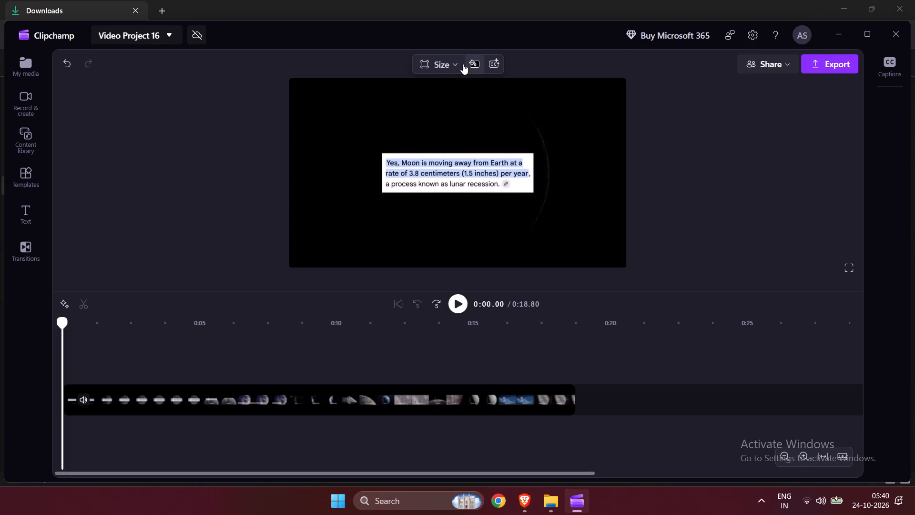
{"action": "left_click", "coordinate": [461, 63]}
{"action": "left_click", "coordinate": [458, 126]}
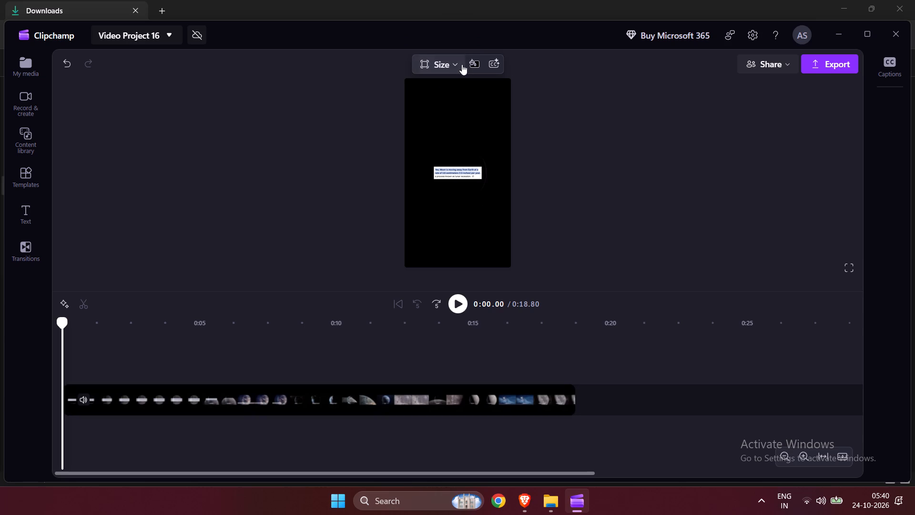
Change the project's aspect ratio to Social 4:5 and play the p9 clip to preview the framing.
{"action": "left_click", "coordinate": [427, 63]}
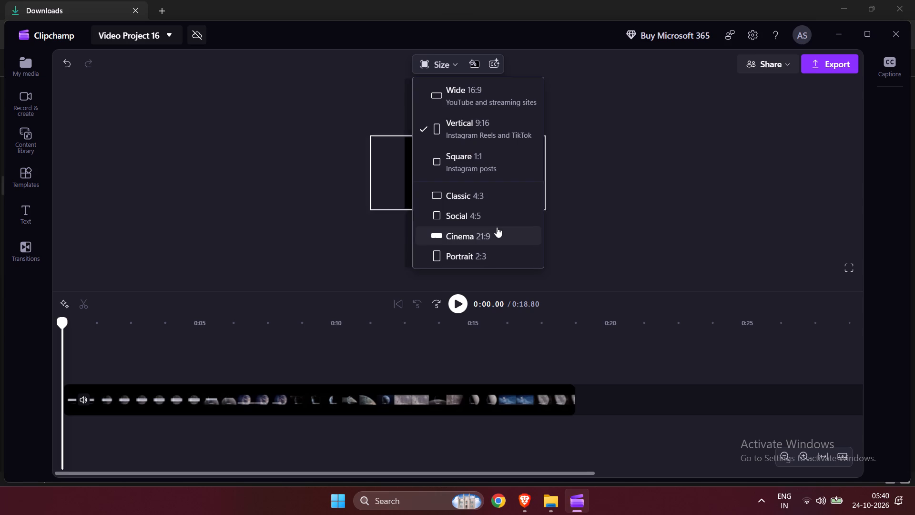
{"action": "scroll", "coordinate": [497, 227], "scroll_direction": "down", "scroll_amount": 2}
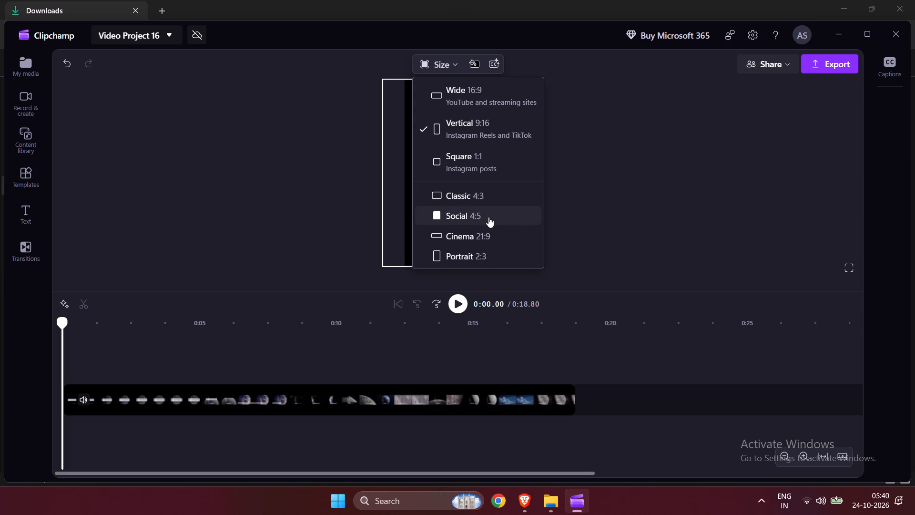
{"action": "left_click", "coordinate": [488, 217]}
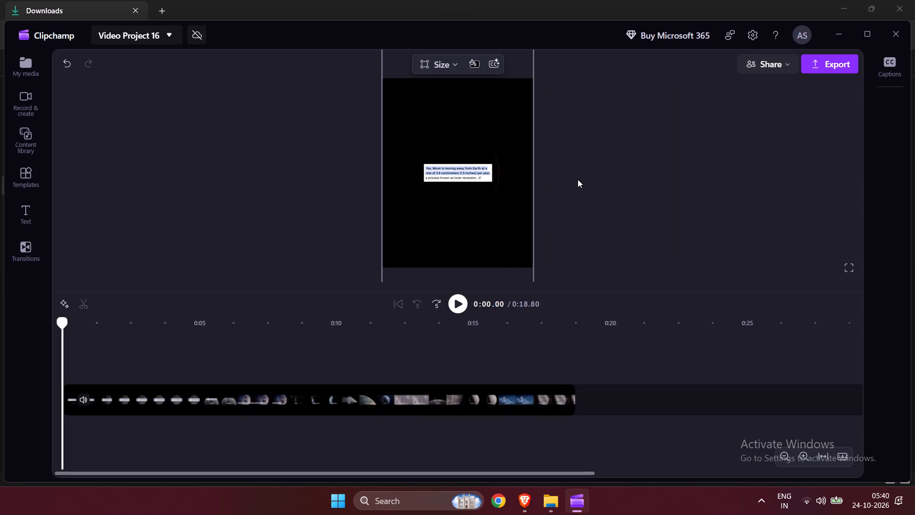
{"action": "left_click", "coordinate": [578, 179]}
{"action": "left_click", "coordinate": [482, 175]}
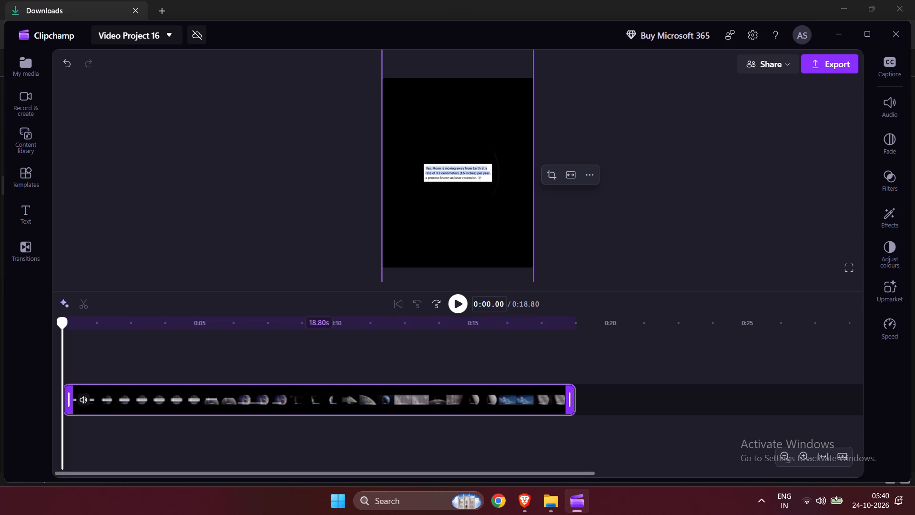
{"action": "left_click", "coordinate": [463, 306]}
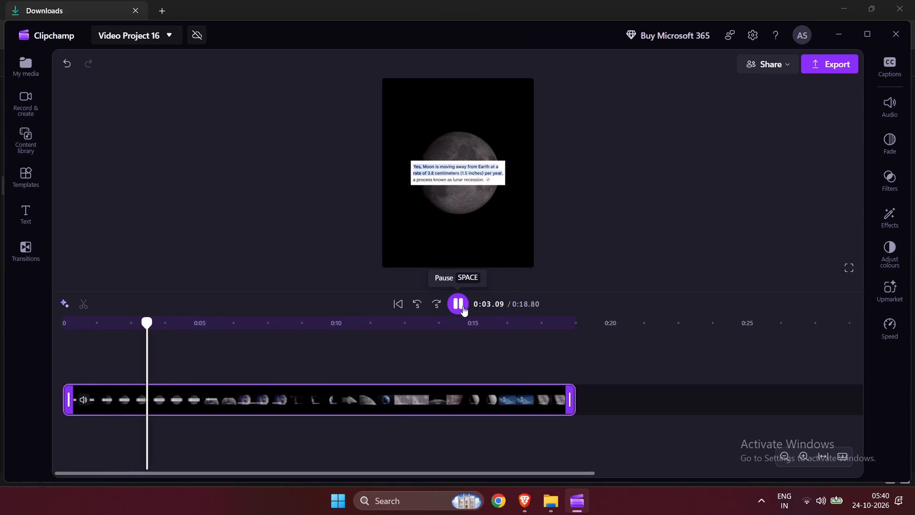
Export Video Project 16 and show its progress in the mini export tracker.
{"action": "left_click", "coordinate": [829, 61]}
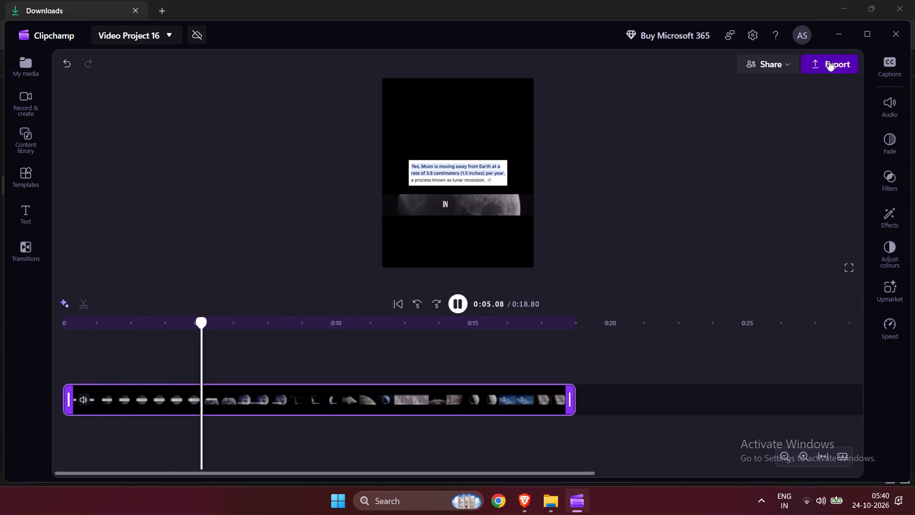
{"action": "left_click", "coordinate": [601, 336]}
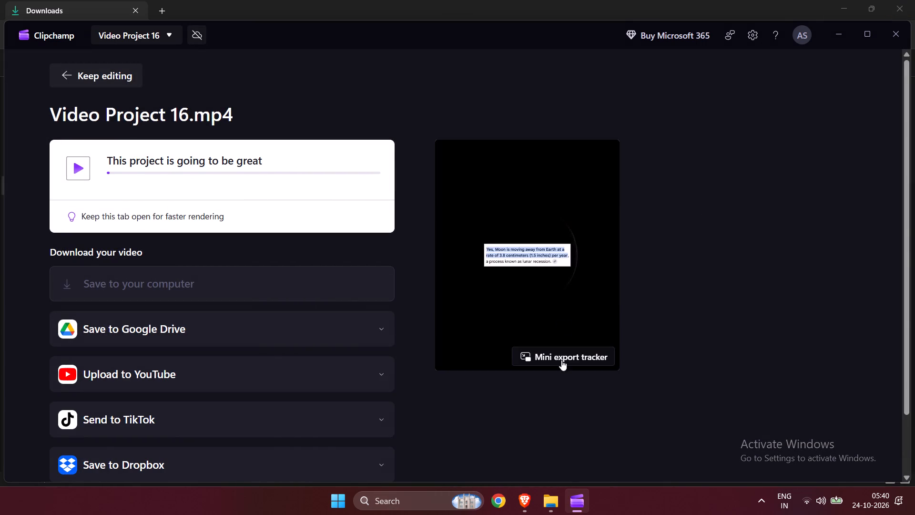
{"action": "left_click", "coordinate": [559, 358]}
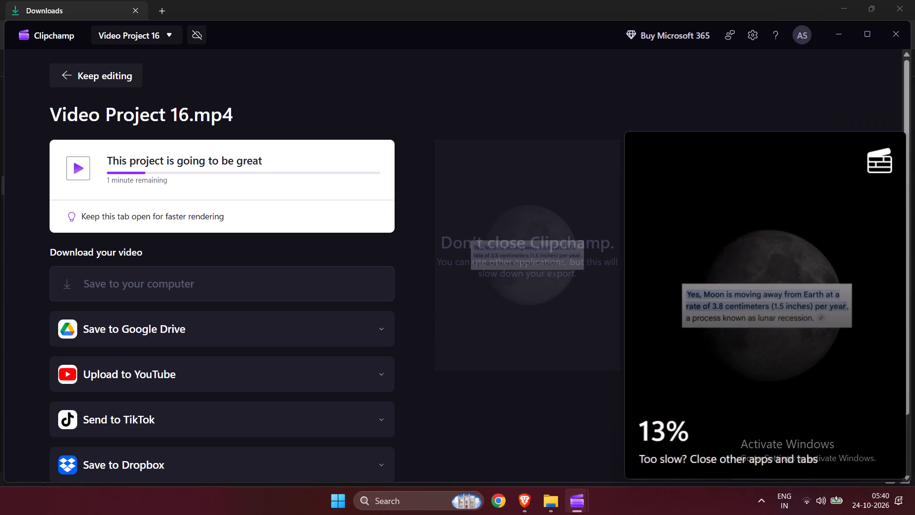
Switch to Brave, open the Maximum K to Sort a Permutation daily question from the LeetCode profile, and submit its existing Java solution.
{"action": "left_click", "coordinate": [525, 503]}
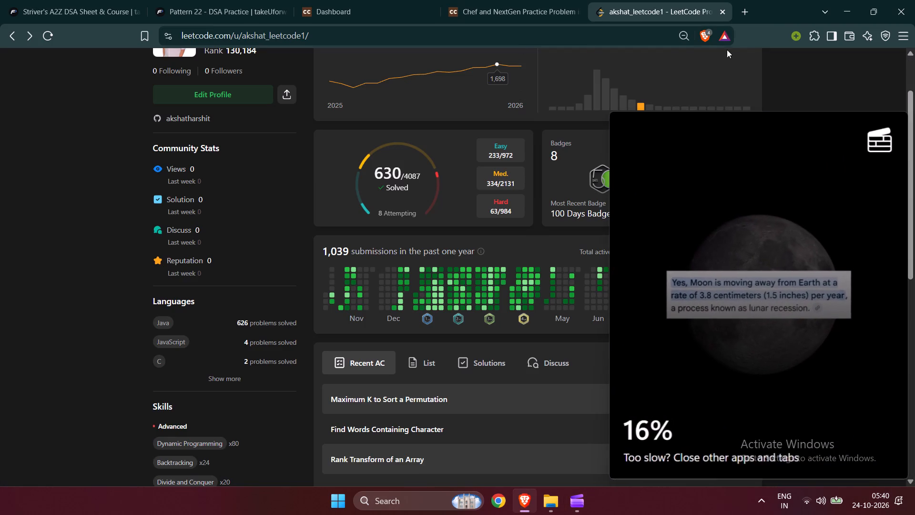
{"action": "scroll", "coordinate": [689, 111], "scroll_direction": "up", "scroll_amount": 20}
{"action": "scroll", "coordinate": [689, 111], "scroll_direction": "up", "scroll_amount": 14}
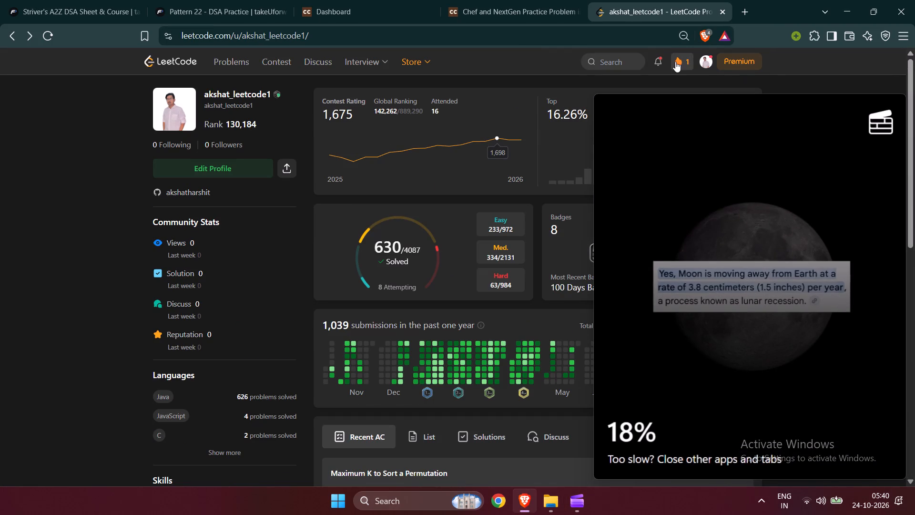
{"action": "left_click", "coordinate": [675, 62]}
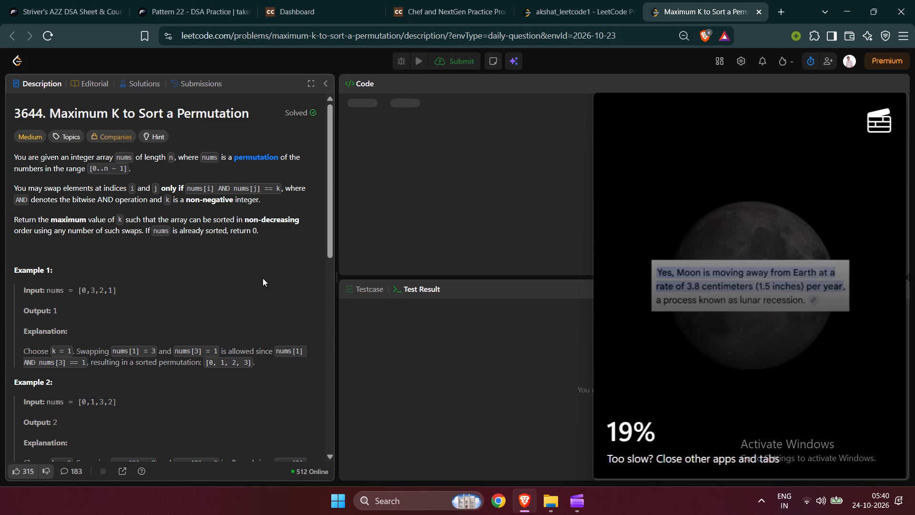
{"action": "scroll", "coordinate": [263, 278], "scroll_direction": "down", "scroll_amount": 7}
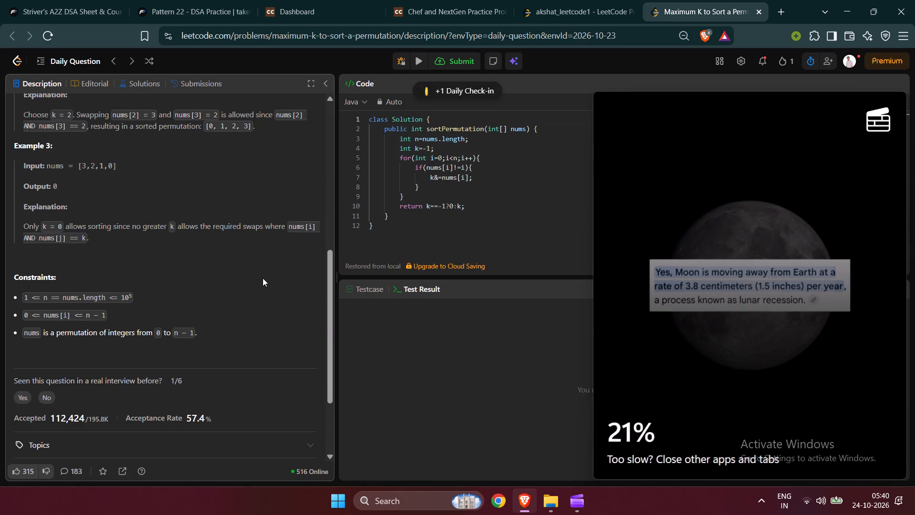
{"action": "scroll", "coordinate": [263, 278], "scroll_direction": "up", "scroll_amount": 6}
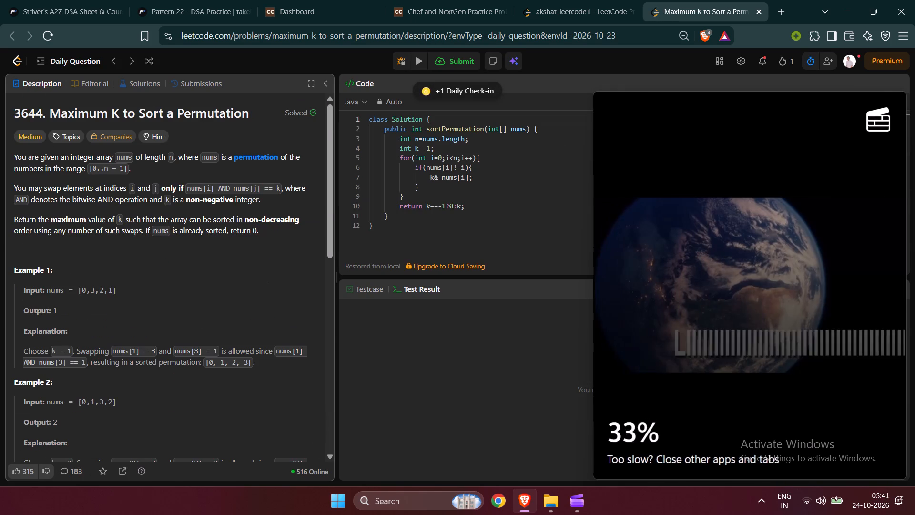
{"action": "scroll", "coordinate": [151, 277], "scroll_direction": "down", "scroll_amount": 4}
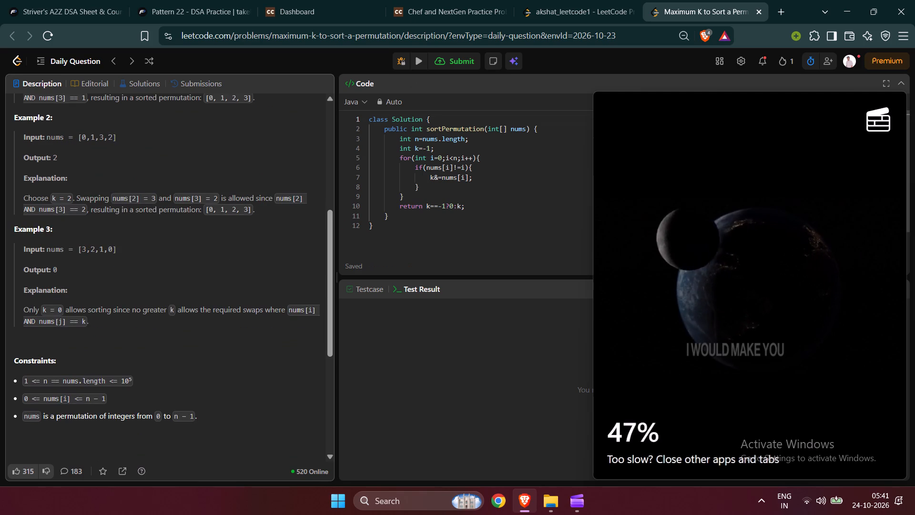
{"action": "left_click", "coordinate": [465, 59]}
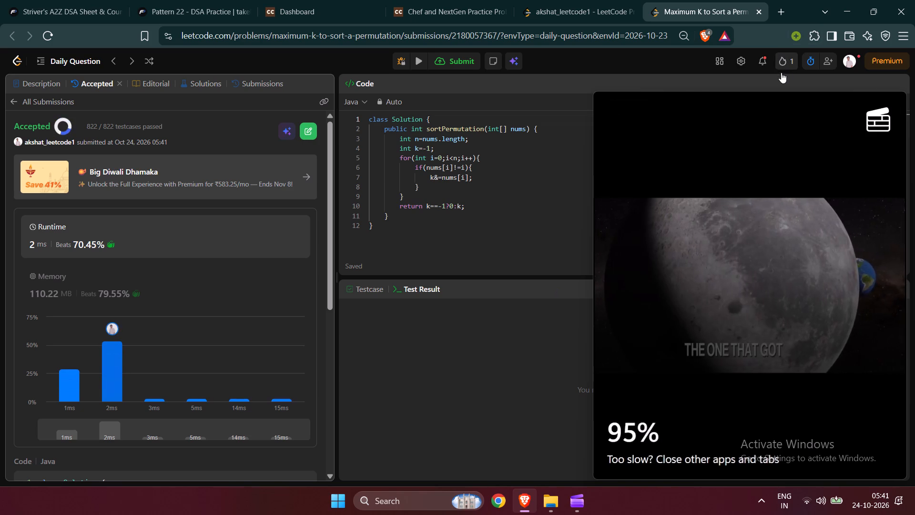
Open the new LeetCode daily question and close the Maximum K to Sort a Permutation page.
{"action": "left_click", "coordinate": [786, 62]}
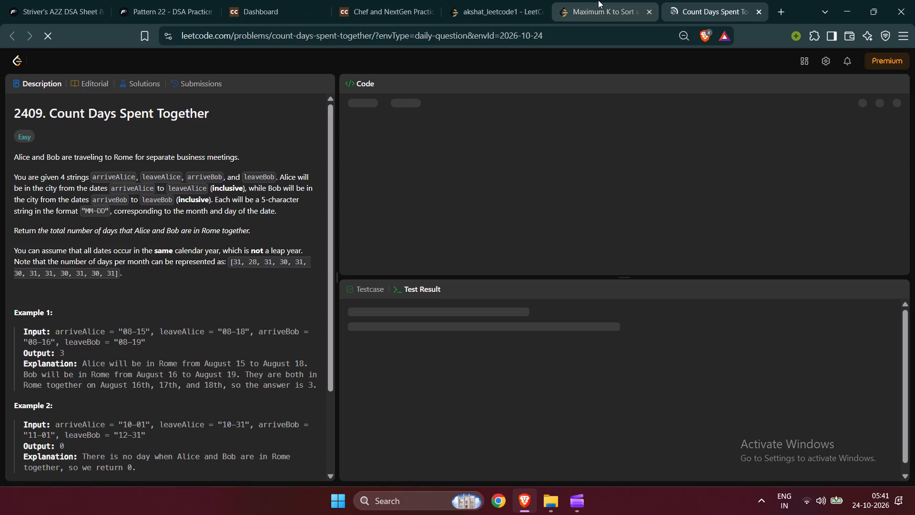
{"action": "left_click", "coordinate": [645, 12]}
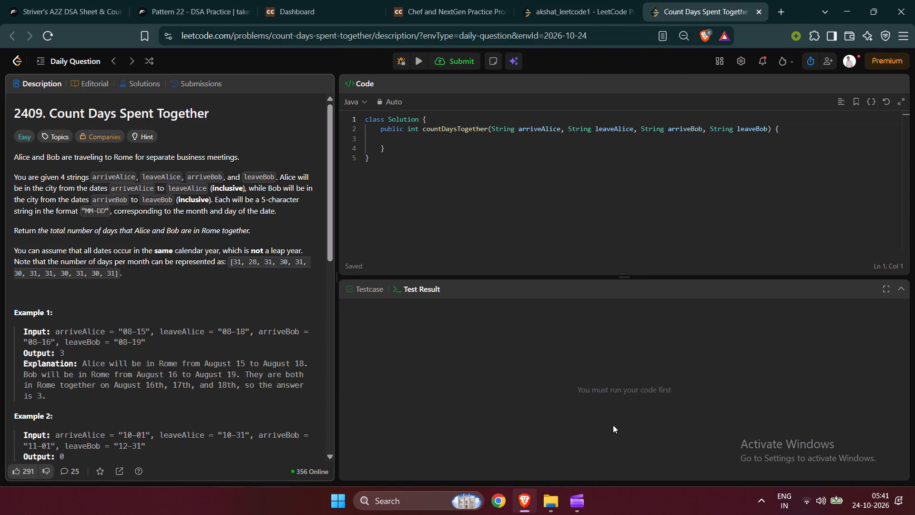
Switch to Clipchamp, close it once the export is saved, and return to the Downloads folder in File Explorer.
{"action": "left_click", "coordinate": [580, 506]}
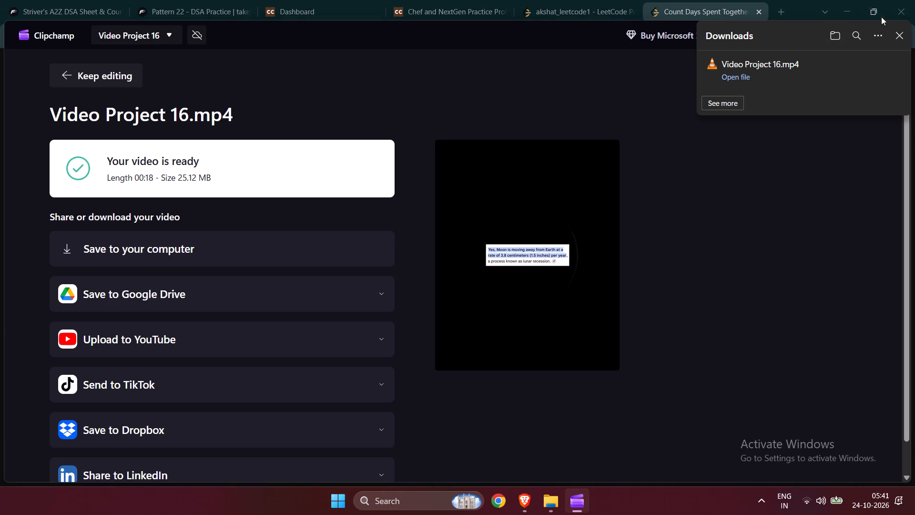
{"action": "left_click", "coordinate": [897, 39]}
{"action": "left_click", "coordinate": [897, 39]}
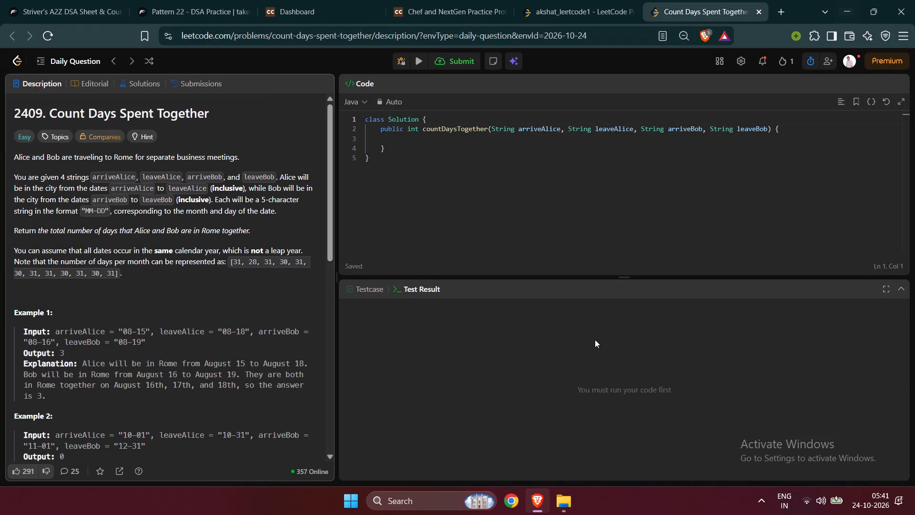
{"action": "left_click", "coordinate": [553, 505]}
{"action": "left_click", "coordinate": [537, 465]}
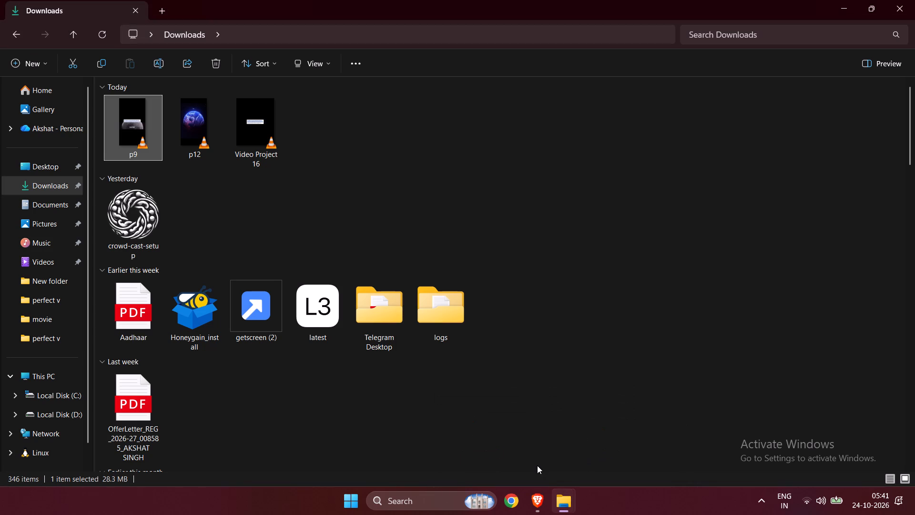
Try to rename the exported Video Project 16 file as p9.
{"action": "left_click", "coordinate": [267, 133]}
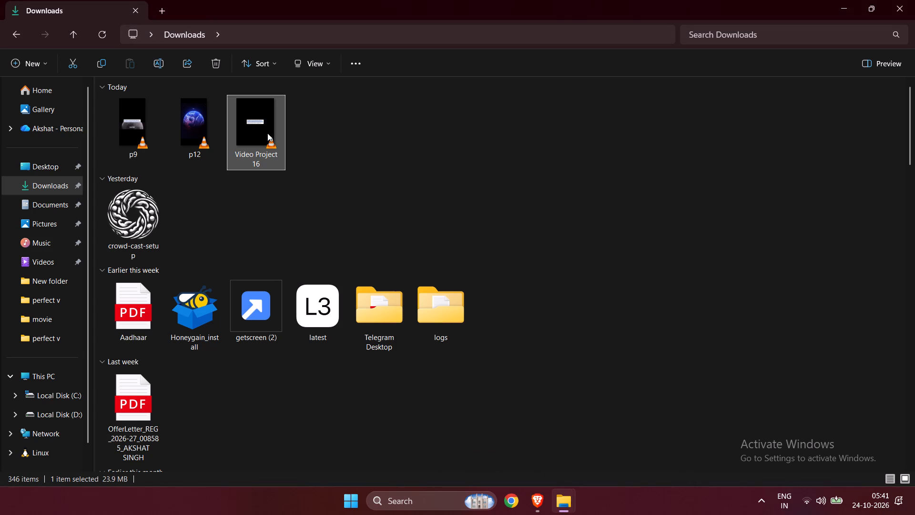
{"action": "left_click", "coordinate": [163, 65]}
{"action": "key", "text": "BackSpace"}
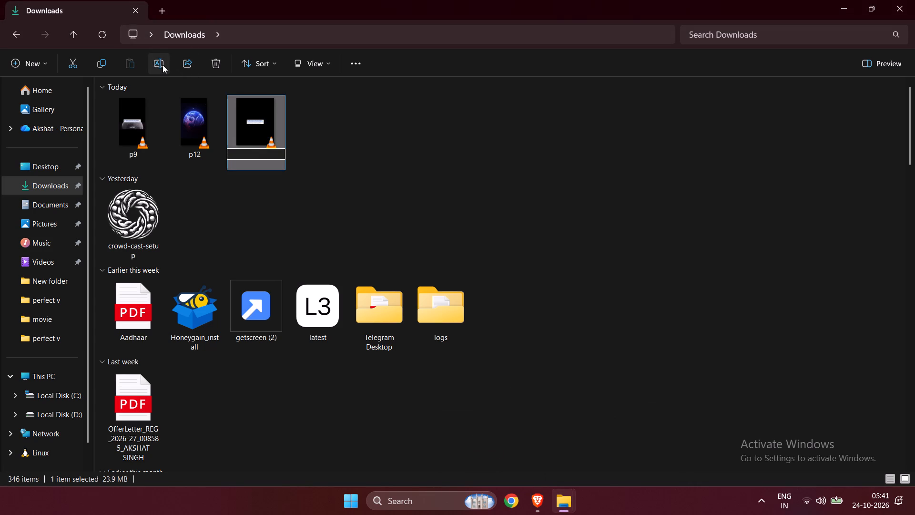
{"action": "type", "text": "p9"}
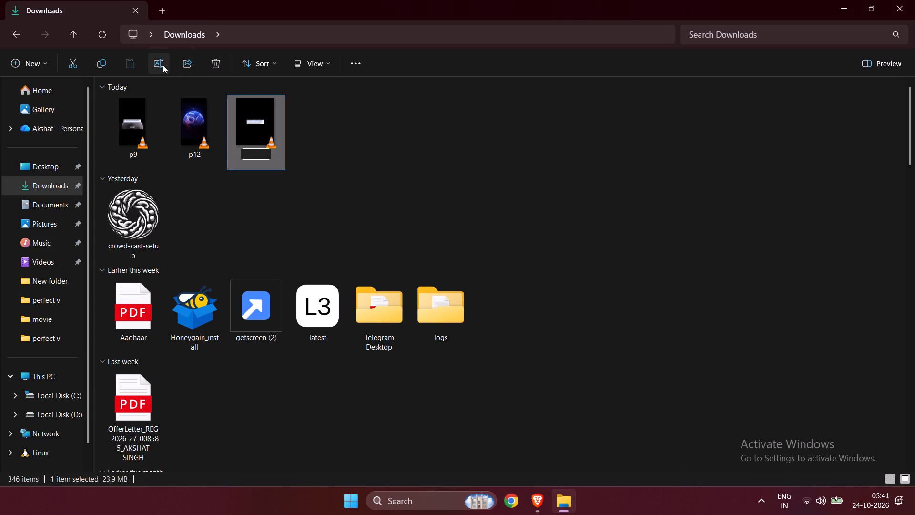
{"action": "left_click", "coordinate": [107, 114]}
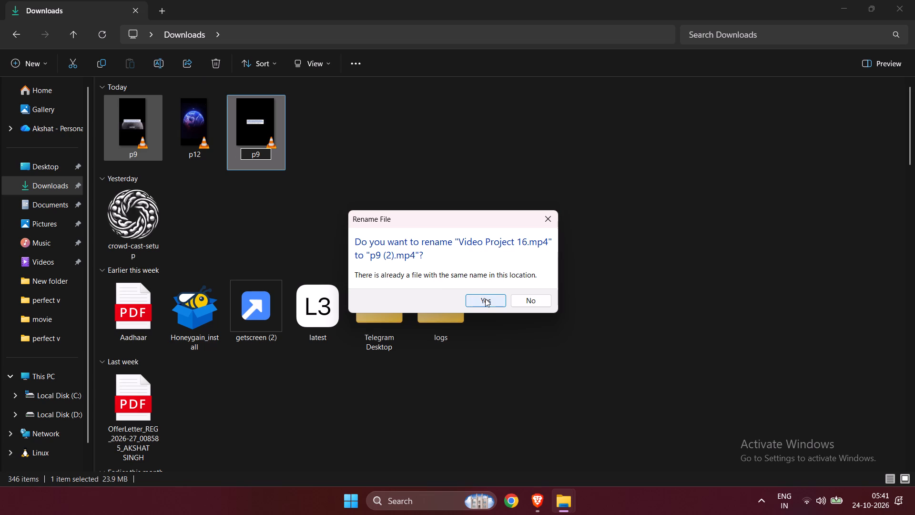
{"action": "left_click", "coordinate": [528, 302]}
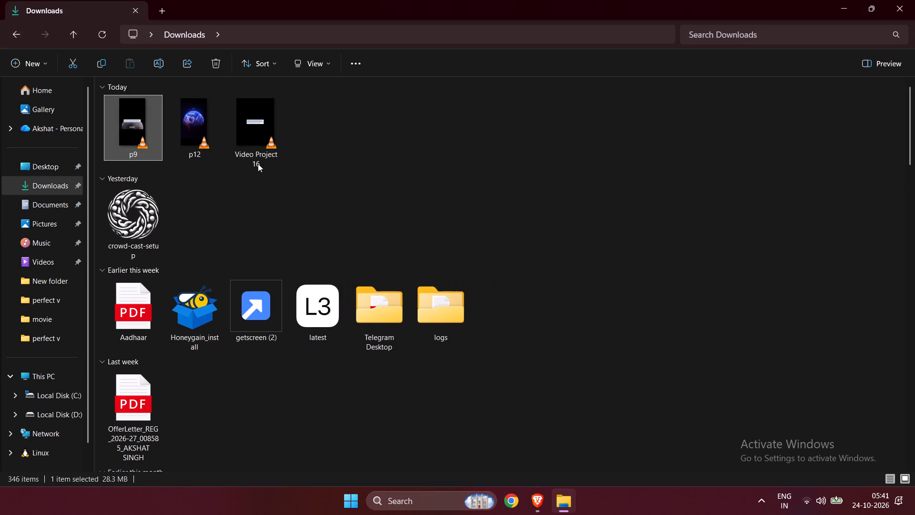
Delete the earlier p9 video from the Downloads folder.
{"action": "left_click", "coordinate": [217, 71]}
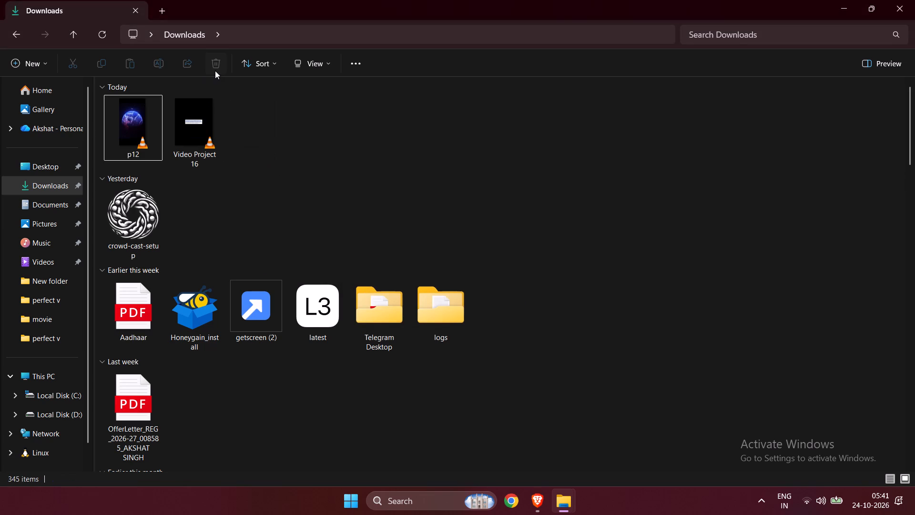
Rename the exported Video Project 16 file in the Downloads folder as p9.
{"action": "left_click", "coordinate": [204, 127]}
{"action": "left_click", "coordinate": [158, 57]}
{"action": "key", "text": "BackSpace"}
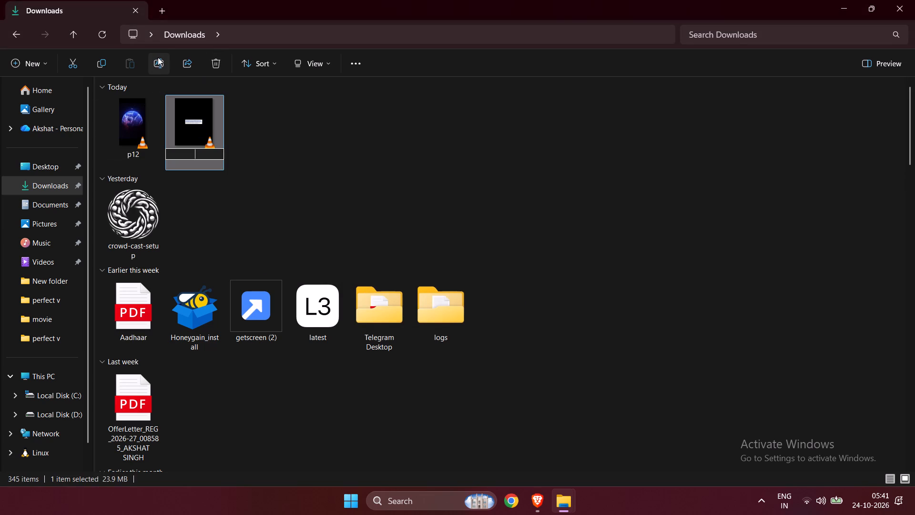
{"action": "type", "text": "p9"}
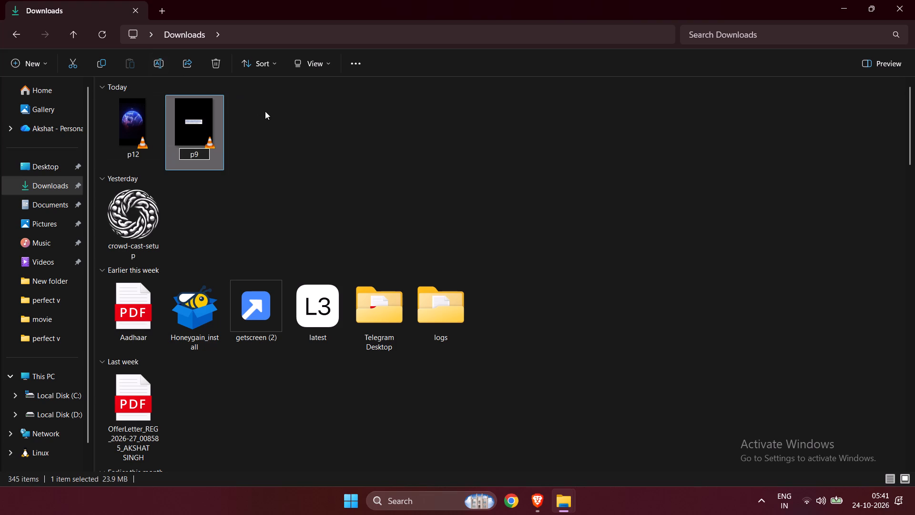
{"action": "left_click", "coordinate": [265, 111]}
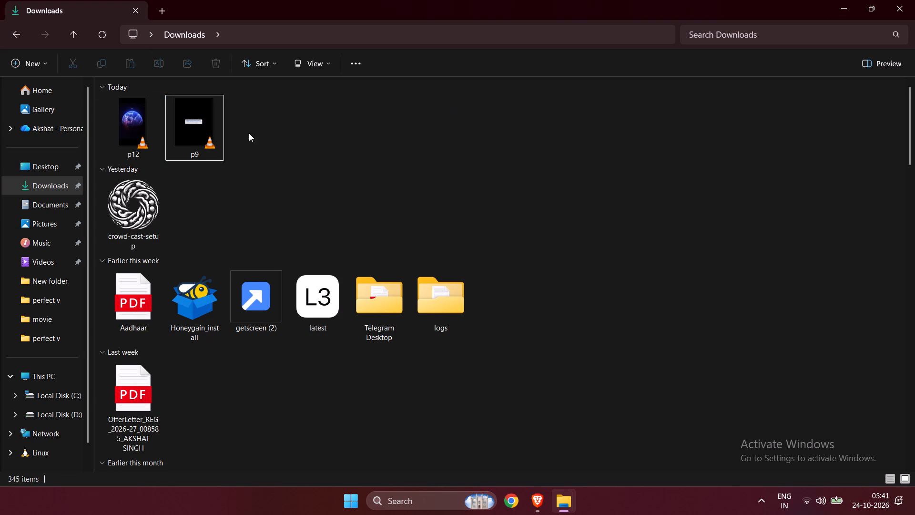
Play the new p9 video in VLC at full screen to check its framing, and close the player.
{"action": "double_click", "coordinate": [212, 133]}
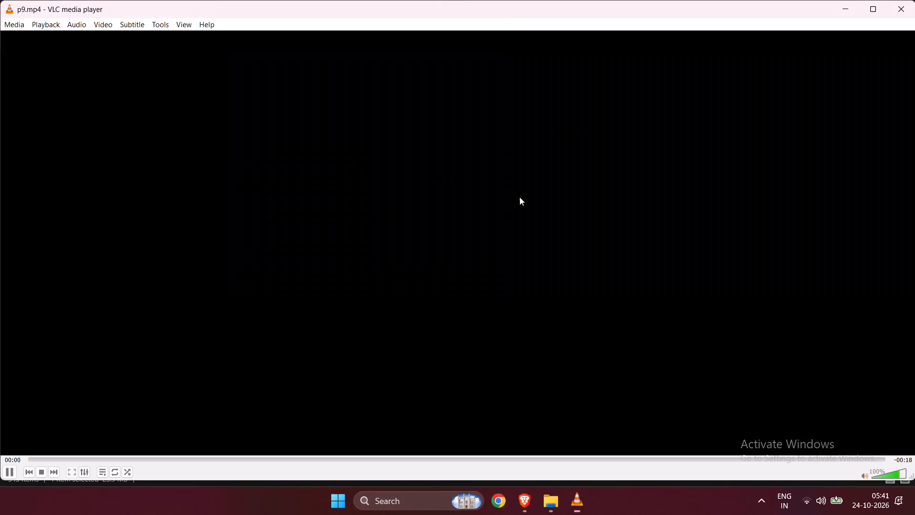
{"action": "double_click", "coordinate": [520, 198]}
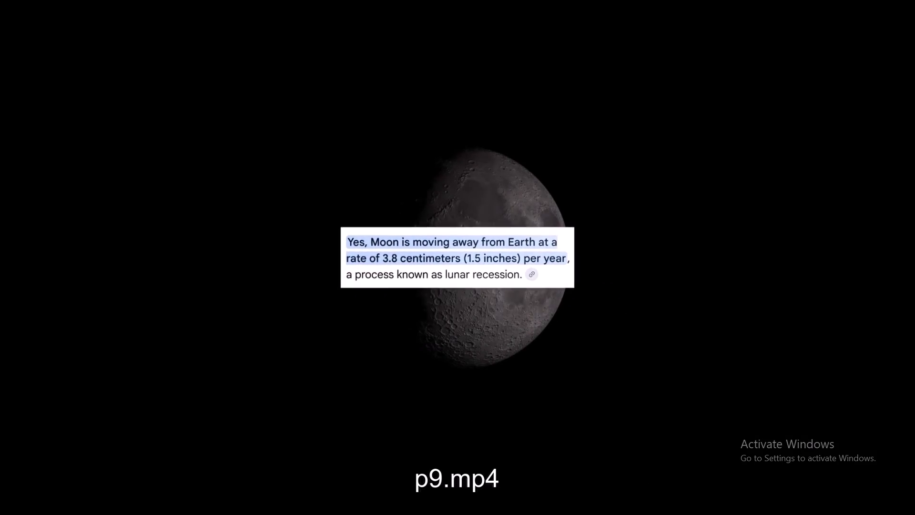
{"action": "double_click", "coordinate": [520, 198]}
{"action": "left_click", "coordinate": [900, 16]}
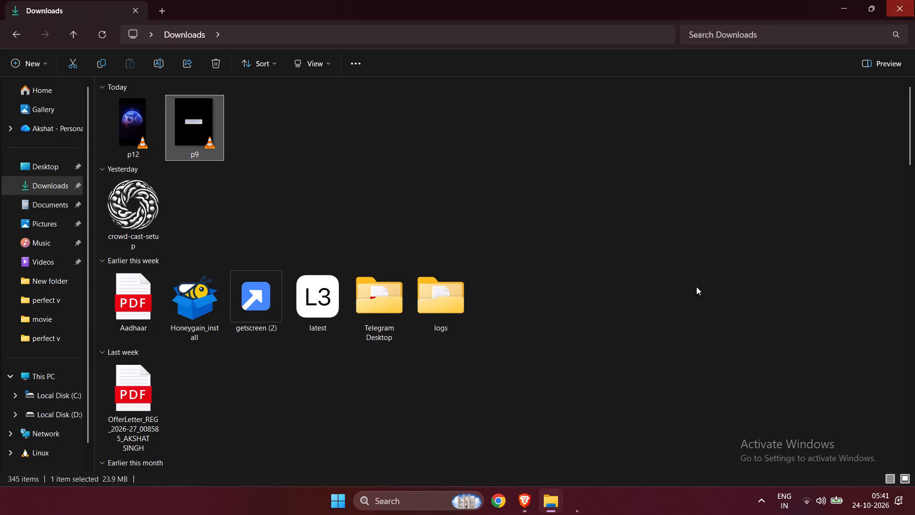
Open Google Chrome.
{"action": "left_click", "coordinate": [511, 499]}
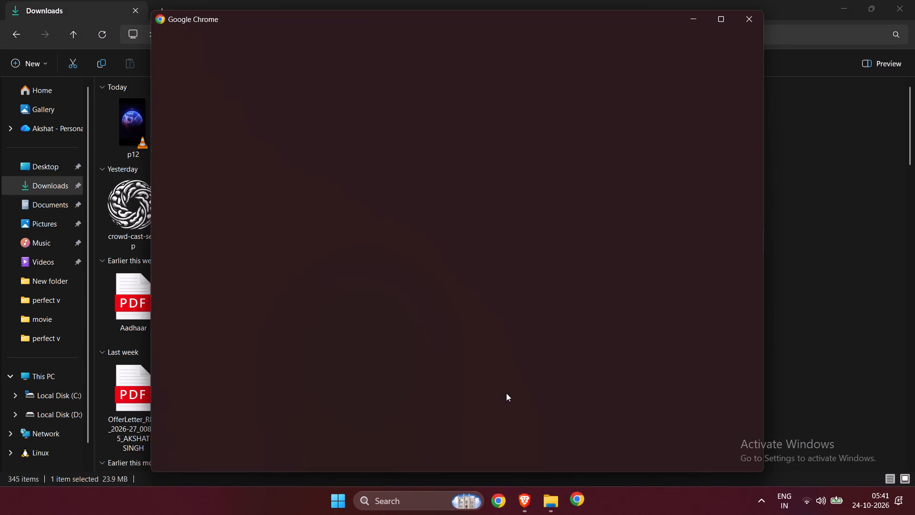